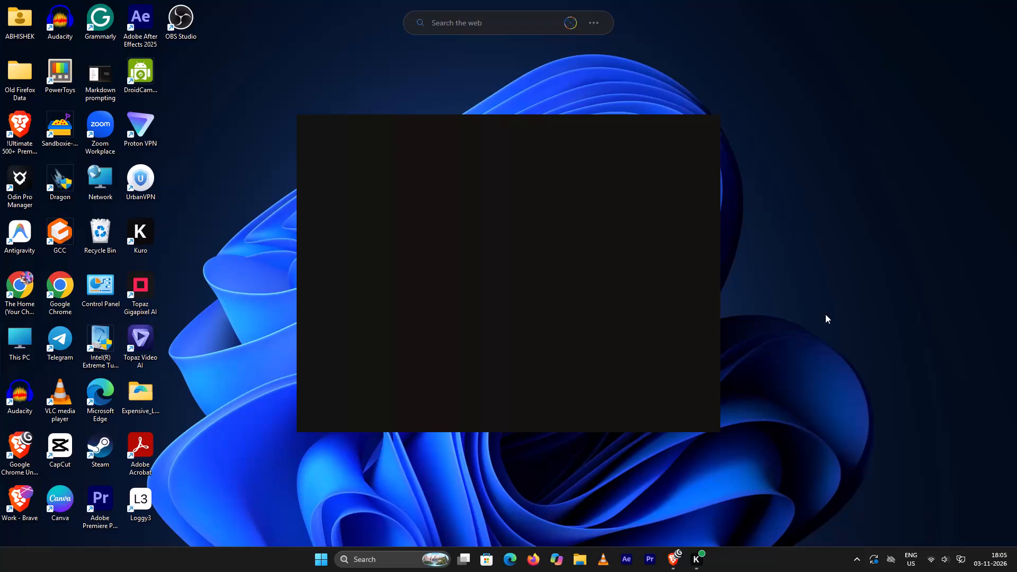
Refresh the desktop and launch Adobe Premiere Pro 2025.
{"action": "key", "text": "F5"}
{"action": "key", "text": "F5"}
{"action": "key", "text": "F5"}
{"action": "double_click", "coordinate": [649, 551]}
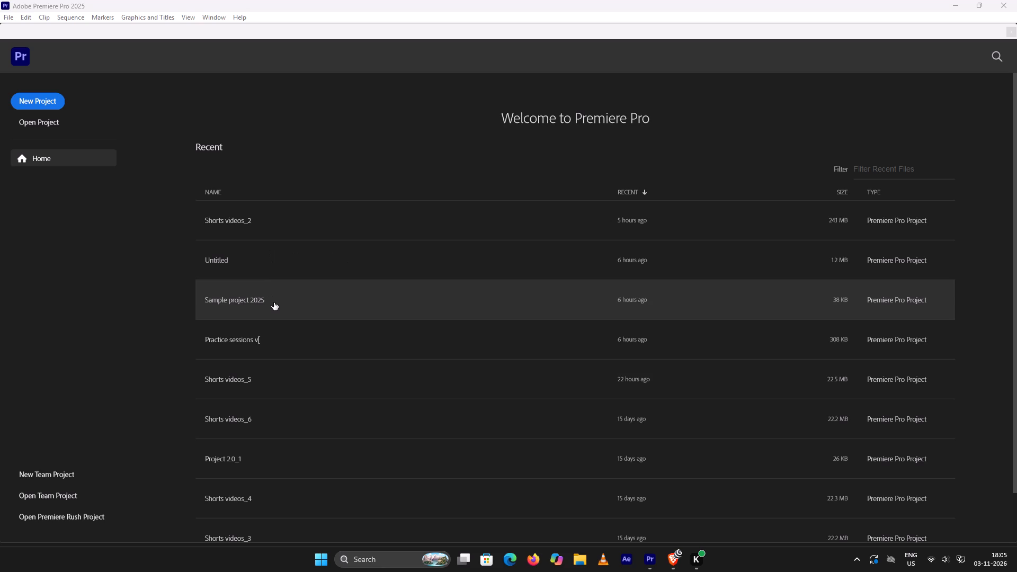
Open the recent project Shorts videos_2 and set all of its missing media offline.
{"action": "left_click", "coordinate": [253, 229]}
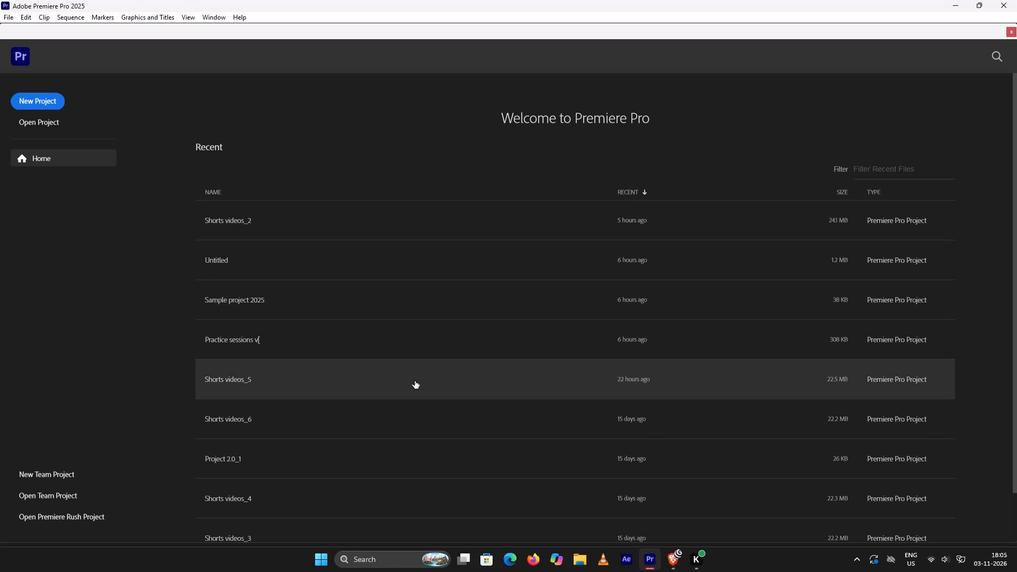
{"action": "left_click", "coordinate": [306, 228]}
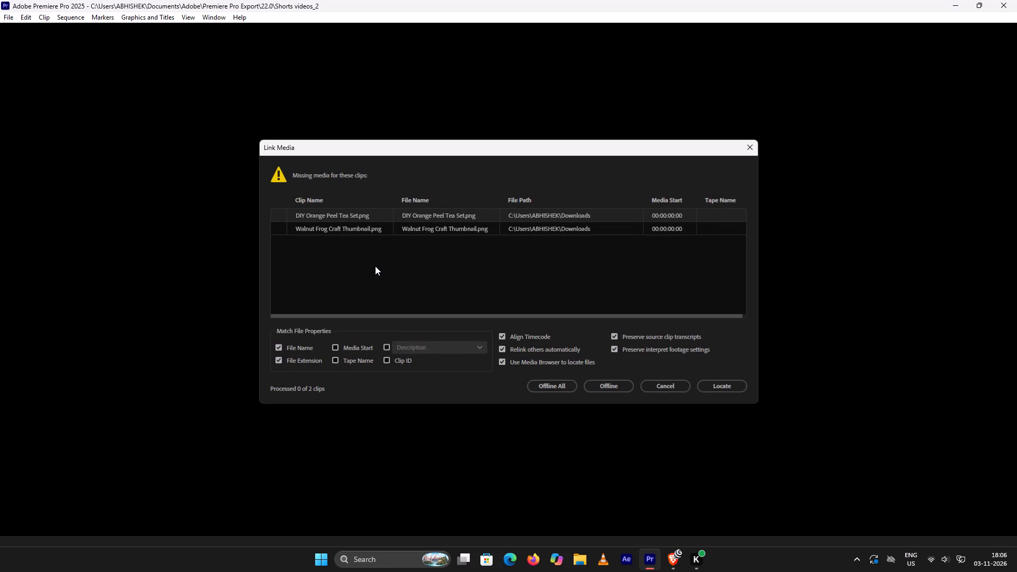
{"action": "left_click", "coordinate": [559, 387]}
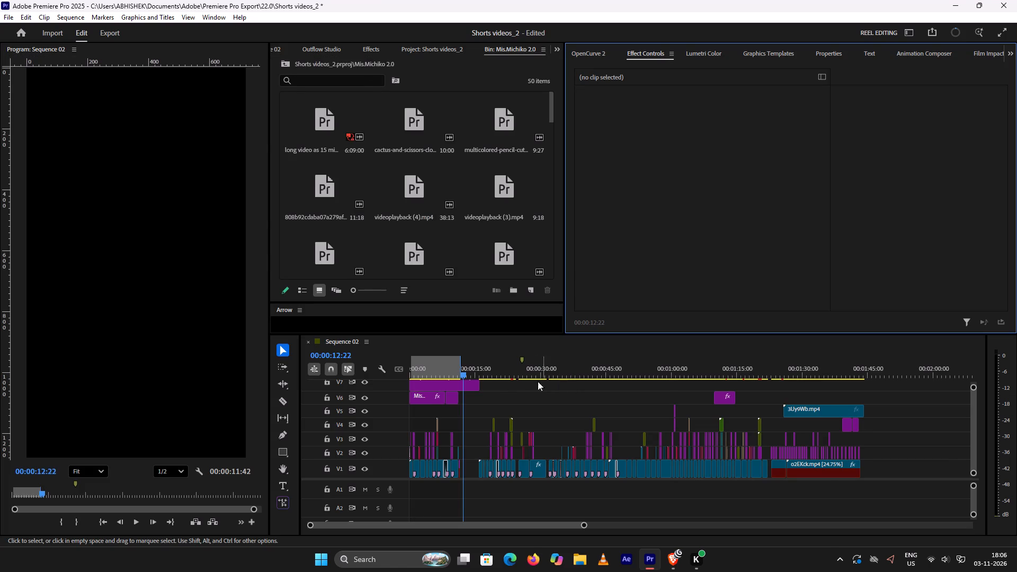
Play the opening of Sequence 02 from 00:00:02:24 to review the footage, and dismiss the Resolve Fonts dialog.
{"action": "scroll", "coordinate": [499, 376], "scroll_direction": "up", "scroll_amount": 5, "text": "alt"}
{"action": "scroll", "coordinate": [499, 376], "scroll_direction": "up", "scroll_amount": 5}
{"action": "left_click", "coordinate": [430, 365]}
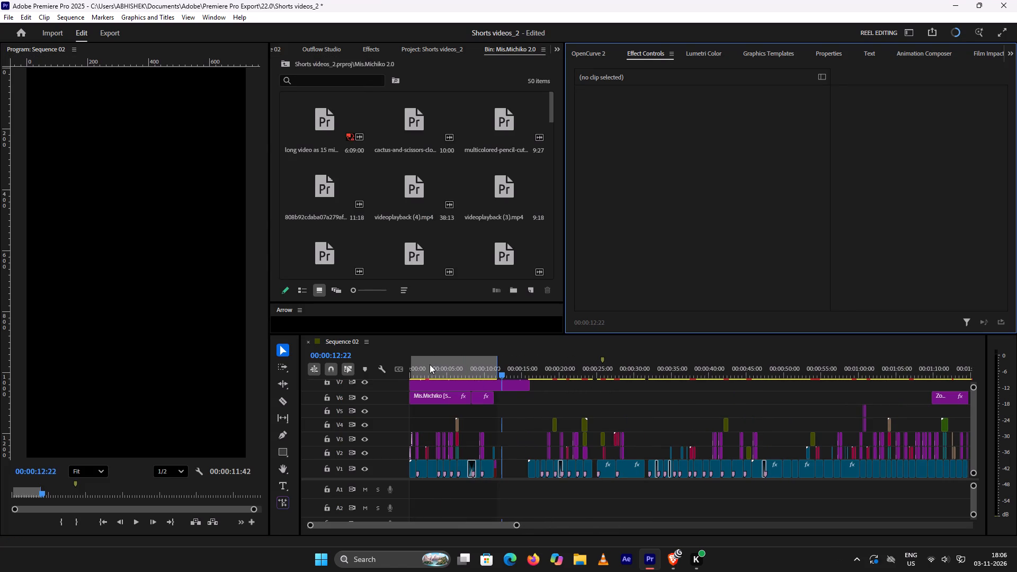
{"action": "left_click", "coordinate": [429, 374]}
{"action": "key", "text": "space"}
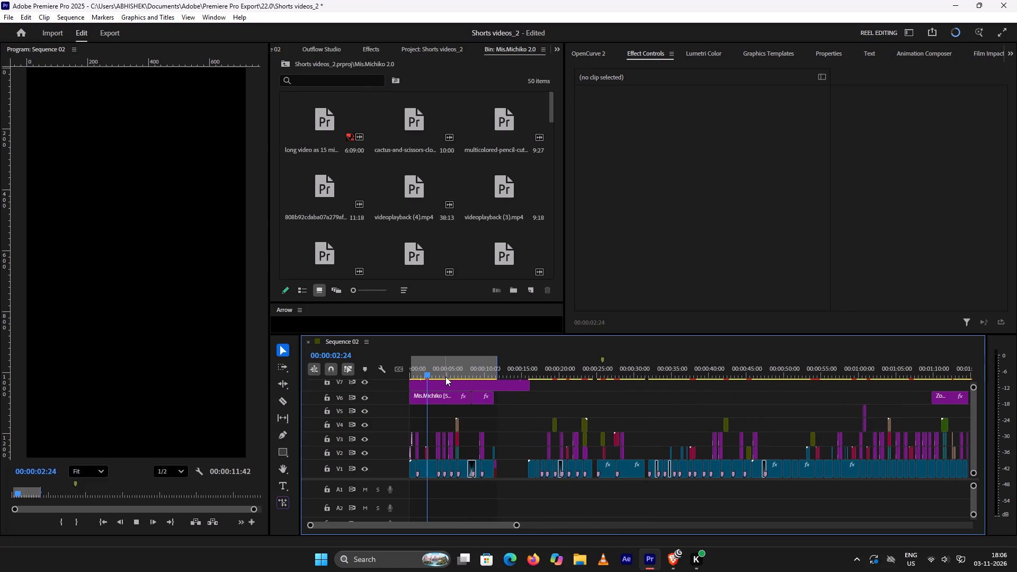
{"action": "key", "text": "space"}
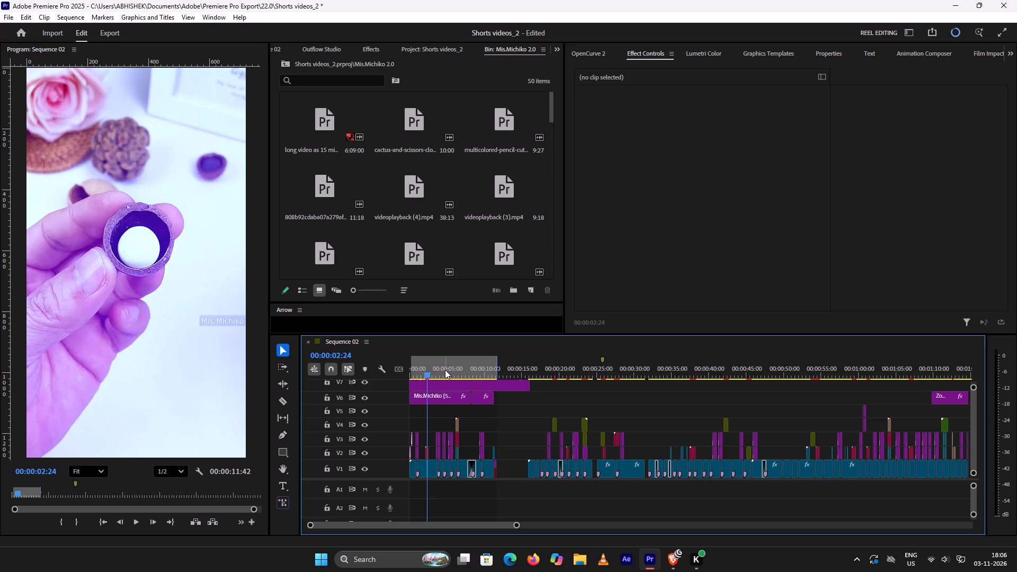
{"action": "key", "text": "space"}
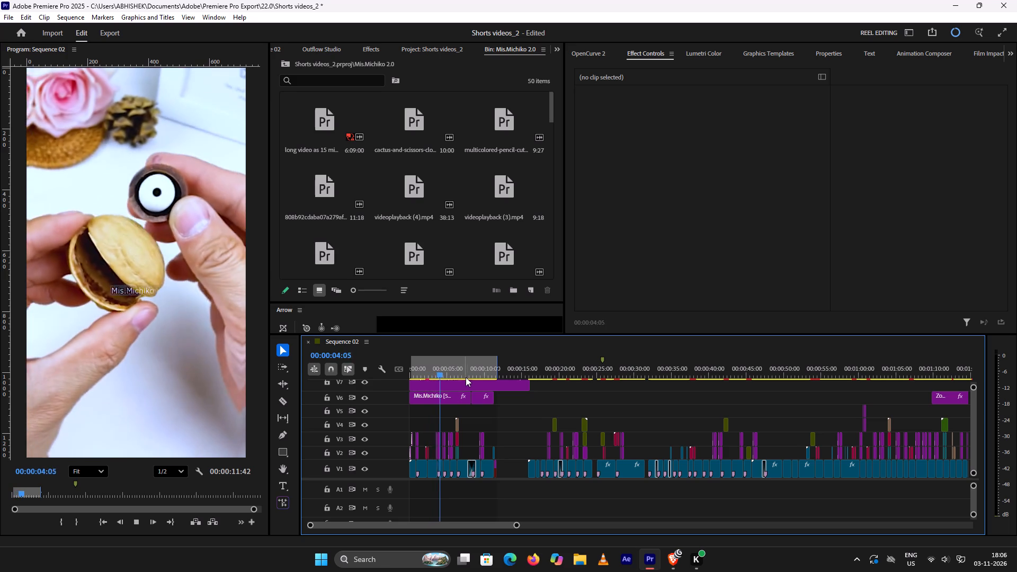
{"action": "key", "text": "space"}
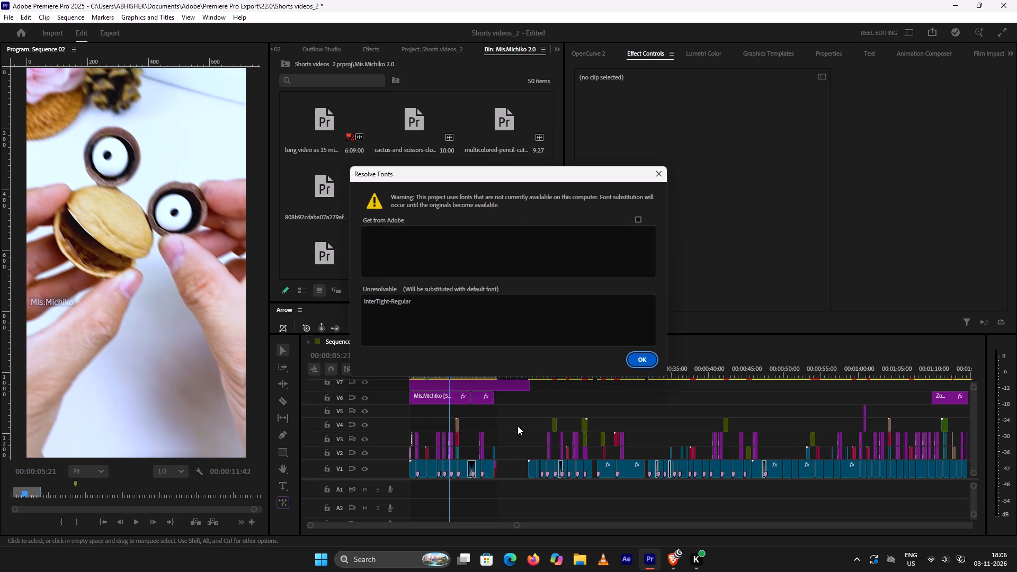
{"action": "scroll", "coordinate": [518, 424], "scroll_direction": "down", "scroll_amount": 1}
{"action": "left_click", "coordinate": [647, 359]}
Delete the block of clips on V1 to V4 between about 00:00:31 and 00:00:50 and close the resulting gap.
{"action": "scroll", "coordinate": [636, 387], "scroll_direction": "down", "scroll_amount": 5}
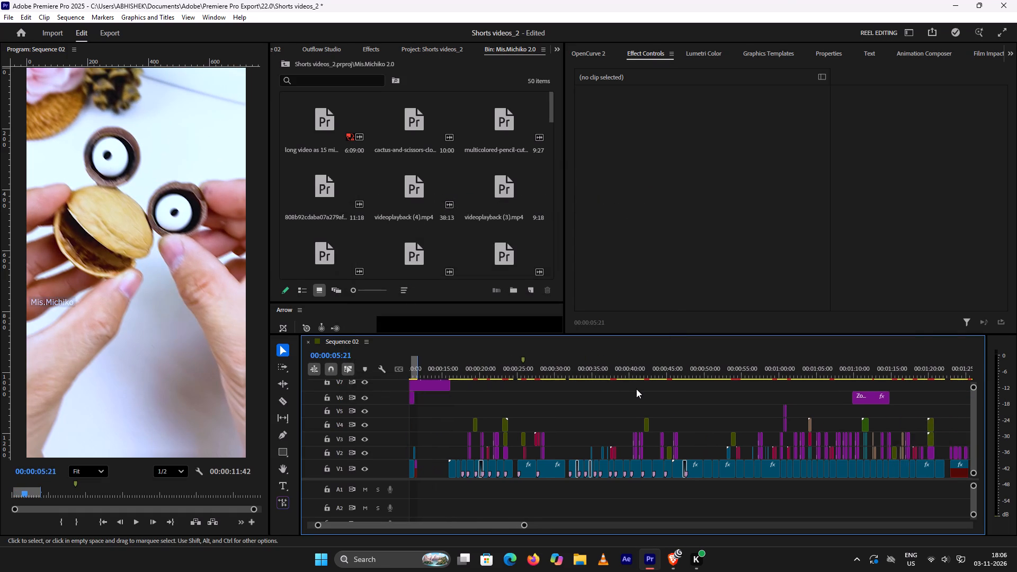
{"action": "scroll", "coordinate": [636, 389], "scroll_direction": "down", "scroll_amount": 5}
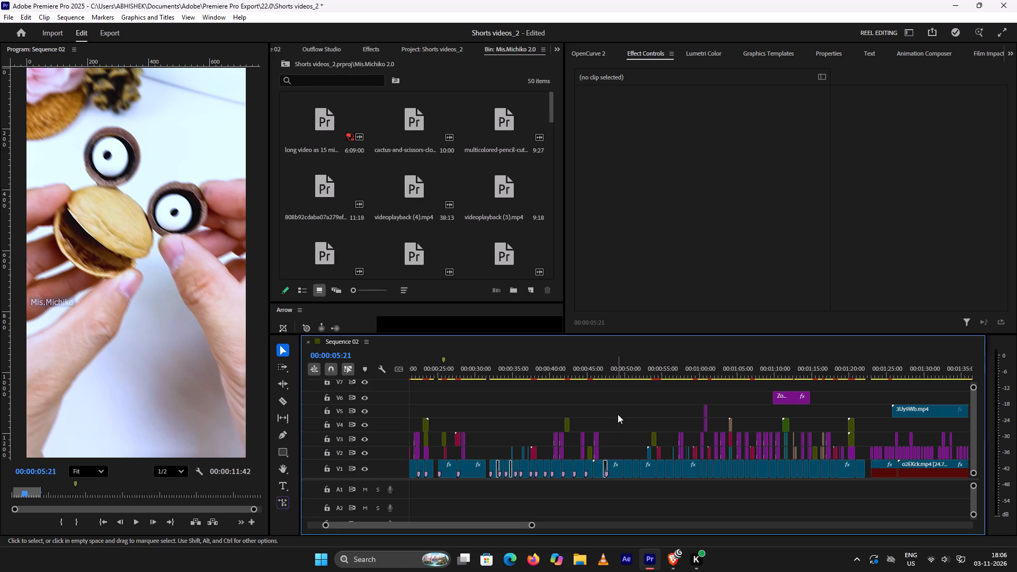
{"action": "left_click_drag", "start_coordinate": [618, 414], "coordinate": [508, 482]}
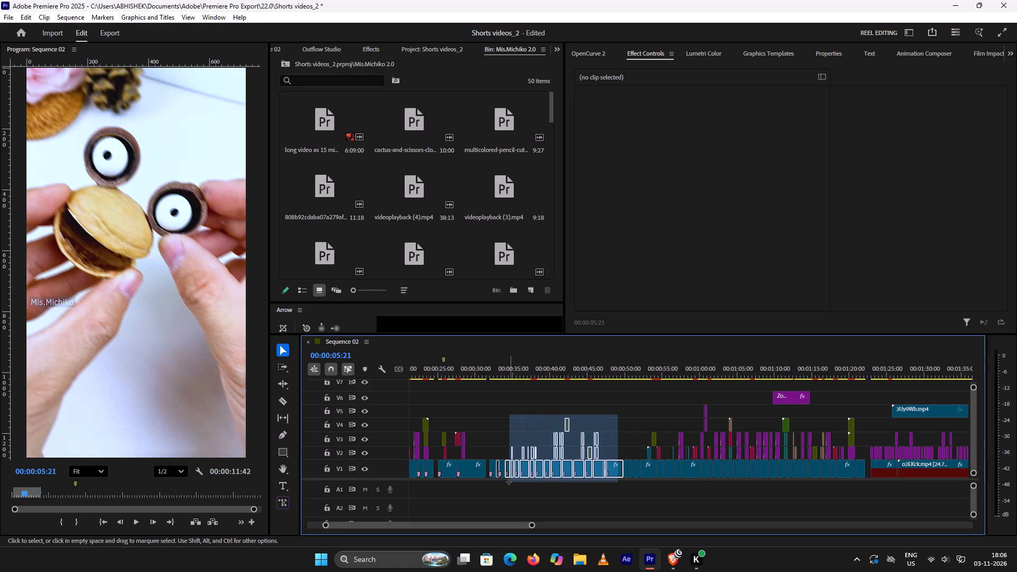
{"action": "left_click_drag", "start_coordinate": [508, 482], "coordinate": [496, 483]}
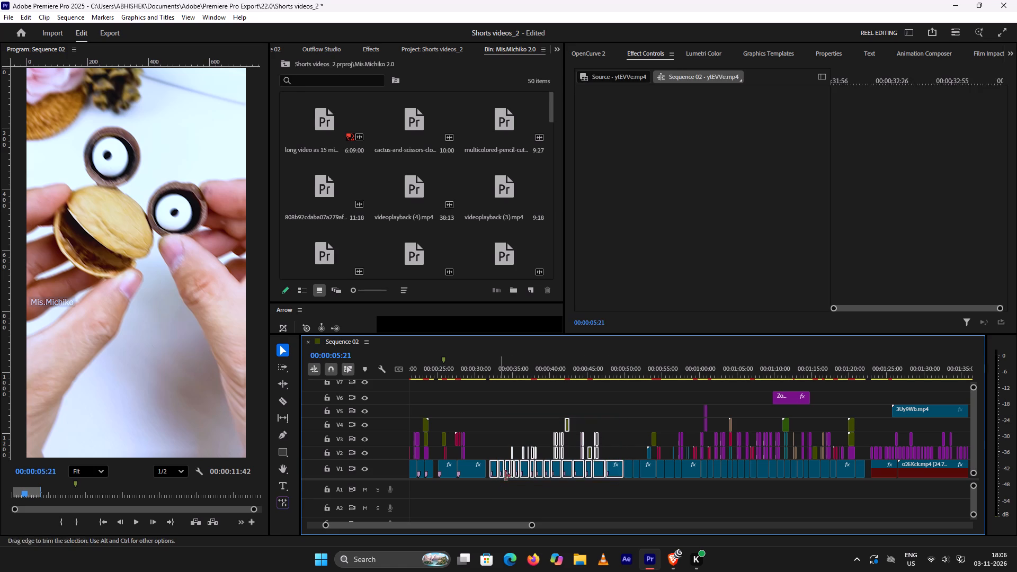
{"action": "key", "text": "Delete"}
{"action": "left_click", "coordinate": [583, 467]}
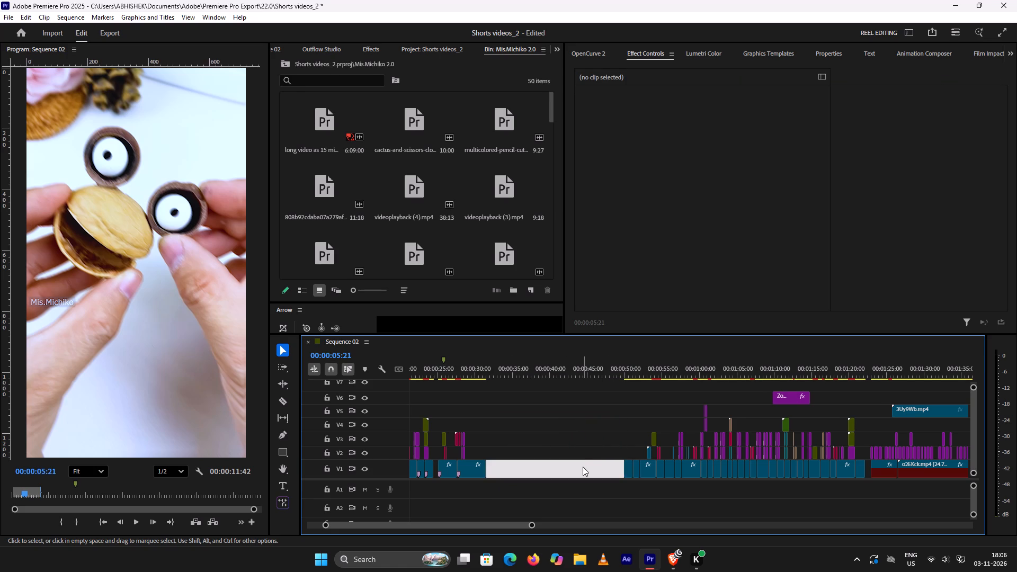
{"action": "key", "text": "Delete"}
Shift every clip in Sequence 02 about 40 seconds forward in time and up one video track using Track Select.
{"action": "scroll", "coordinate": [568, 416], "scroll_direction": "down", "scroll_amount": 3}
{"action": "scroll", "coordinate": [566, 414], "scroll_direction": "up", "scroll_amount": 11}
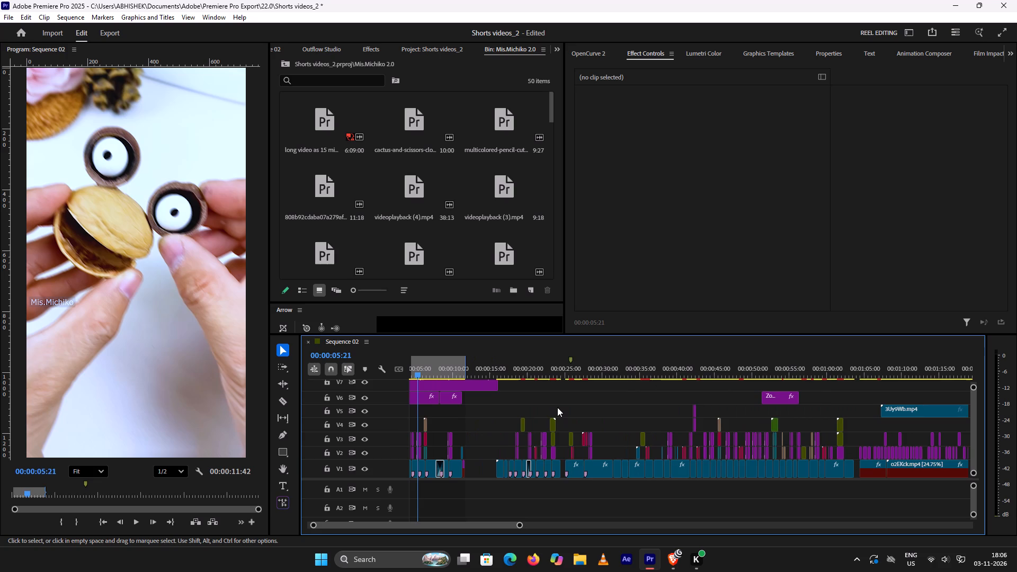
{"action": "scroll", "coordinate": [558, 407], "scroll_direction": "up", "scroll_amount": 6}
{"action": "scroll", "coordinate": [548, 406], "scroll_direction": "down", "scroll_amount": 3, "text": "alt"}
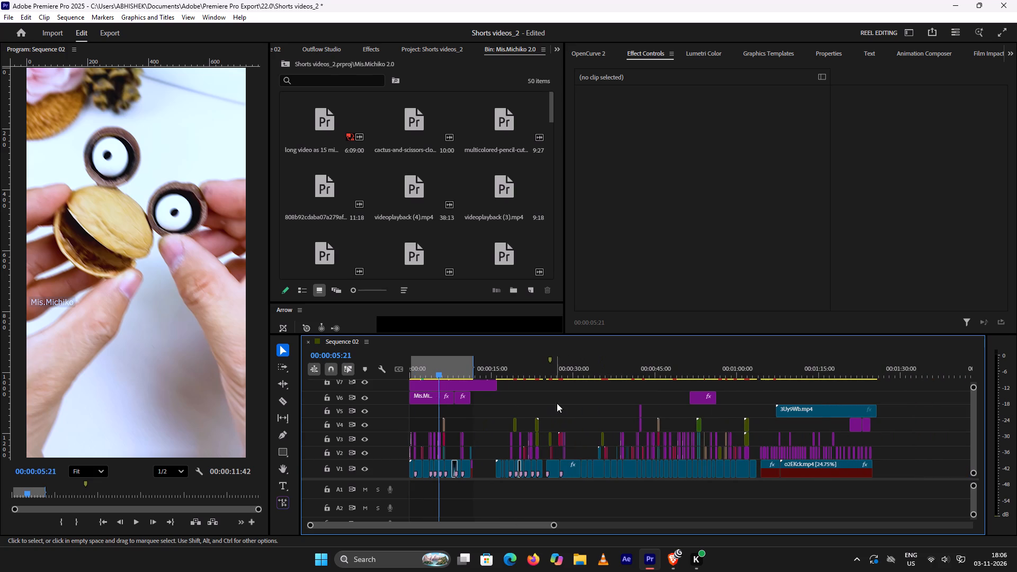
{"action": "scroll", "coordinate": [683, 416], "scroll_direction": "up", "scroll_amount": 1}
{"action": "key", "text": "a"}
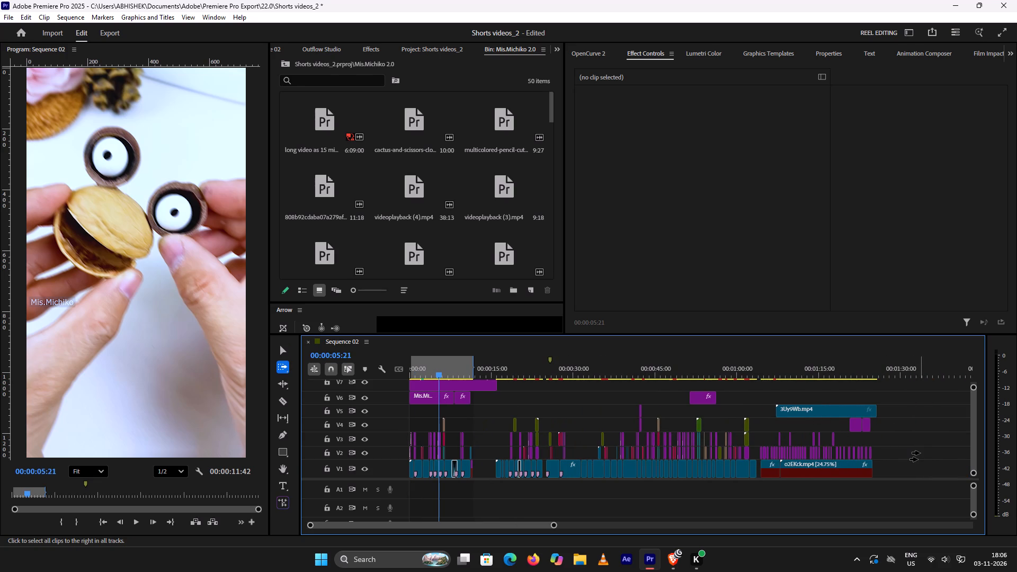
{"action": "key", "text": "ctrl+a"}
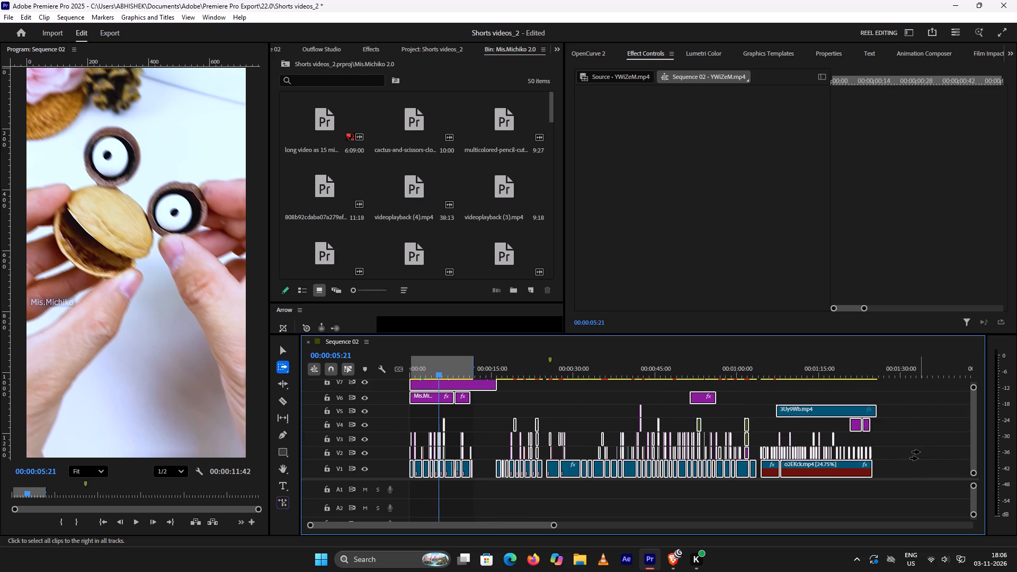
{"action": "left_click", "coordinate": [919, 450]}
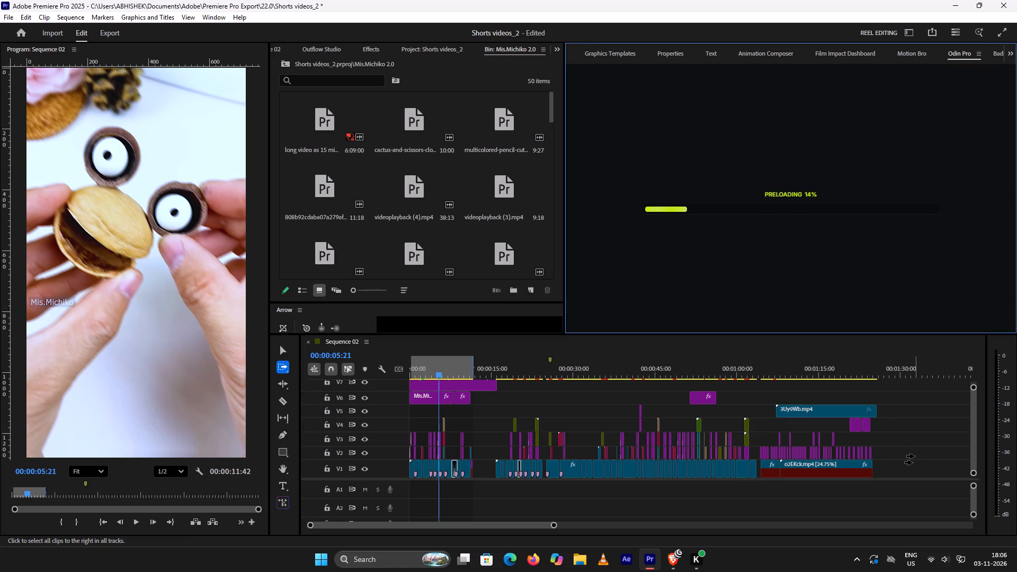
{"action": "key", "text": "shift+a"}
{"action": "left_click_drag", "start_coordinate": [903, 448], "coordinate": [930, 445]}
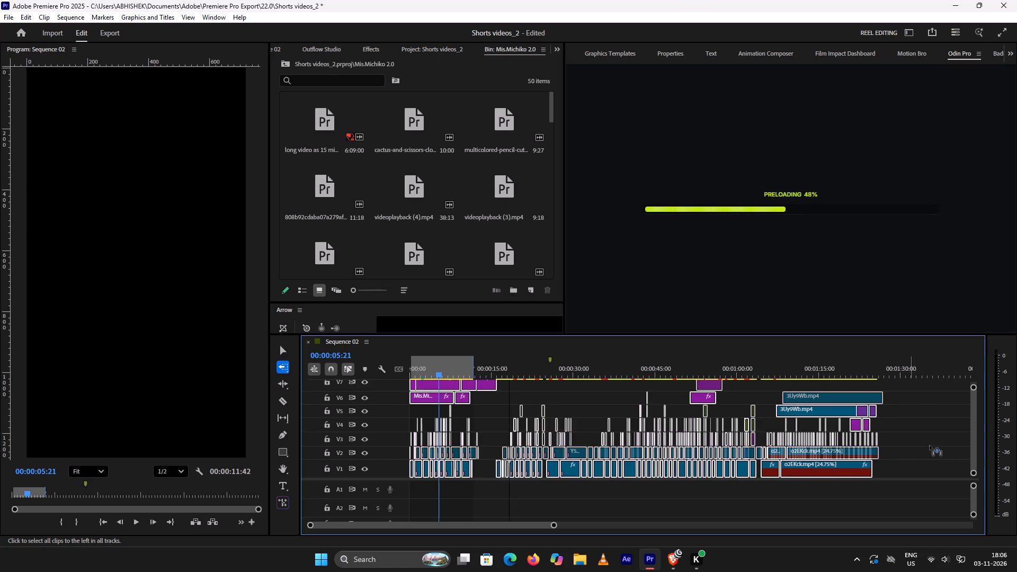
{"action": "left_click_drag", "start_coordinate": [930, 445], "coordinate": [977, 444]}
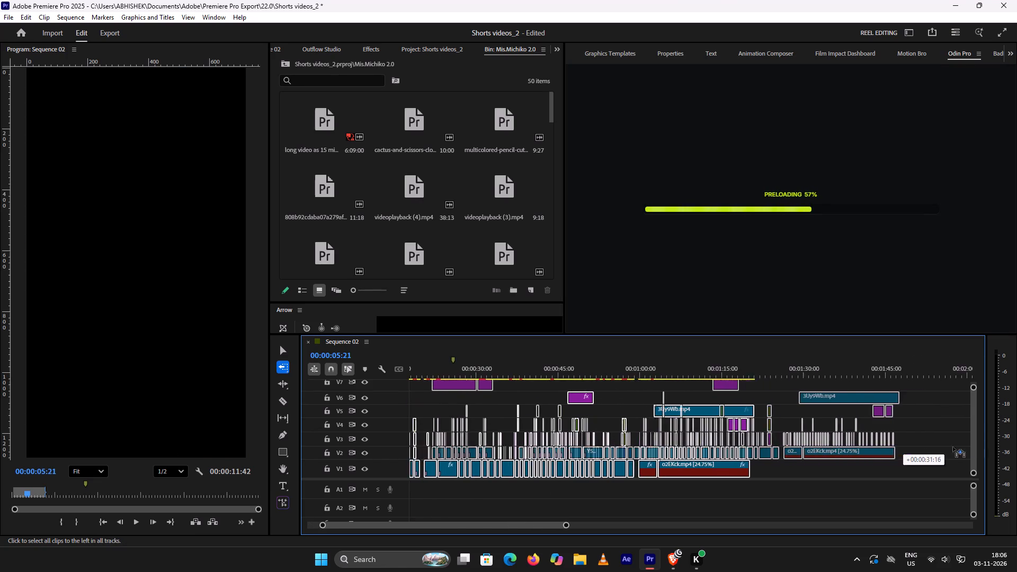
{"action": "scroll", "coordinate": [677, 439], "scroll_direction": "up", "scroll_amount": 9}
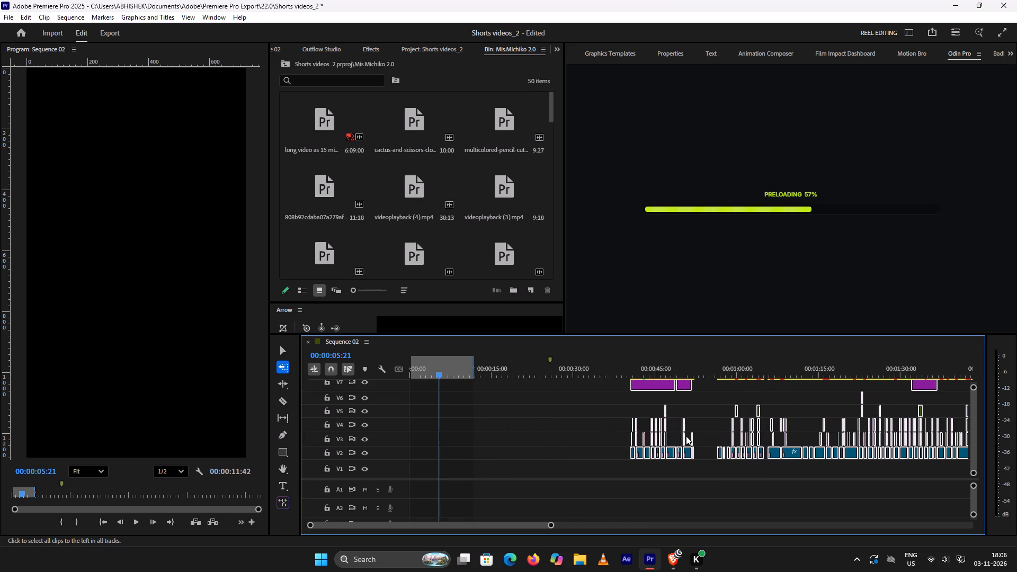
{"action": "scroll", "coordinate": [686, 436], "scroll_direction": "up", "scroll_amount": 2}
{"action": "scroll", "coordinate": [764, 444], "scroll_direction": "up", "scroll_amount": 6}
Move all the shifted clips down one video track so the main footage sits on V1, starting at about 00:00:40.
{"action": "key", "text": "a"}
{"action": "left_click_drag", "start_coordinate": [587, 441], "coordinate": [585, 454]}
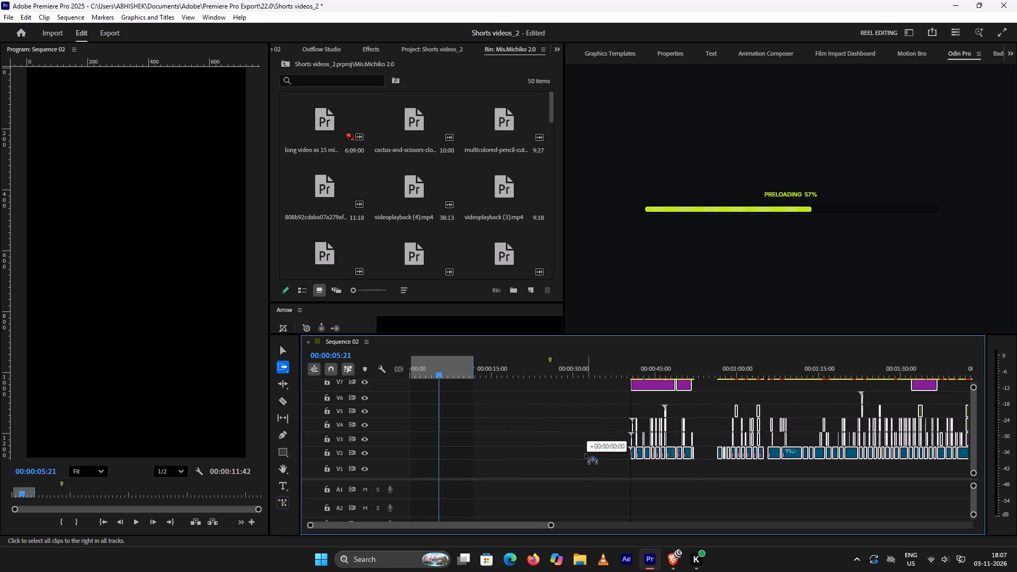
{"action": "left_click_drag", "start_coordinate": [585, 454], "coordinate": [584, 459]}
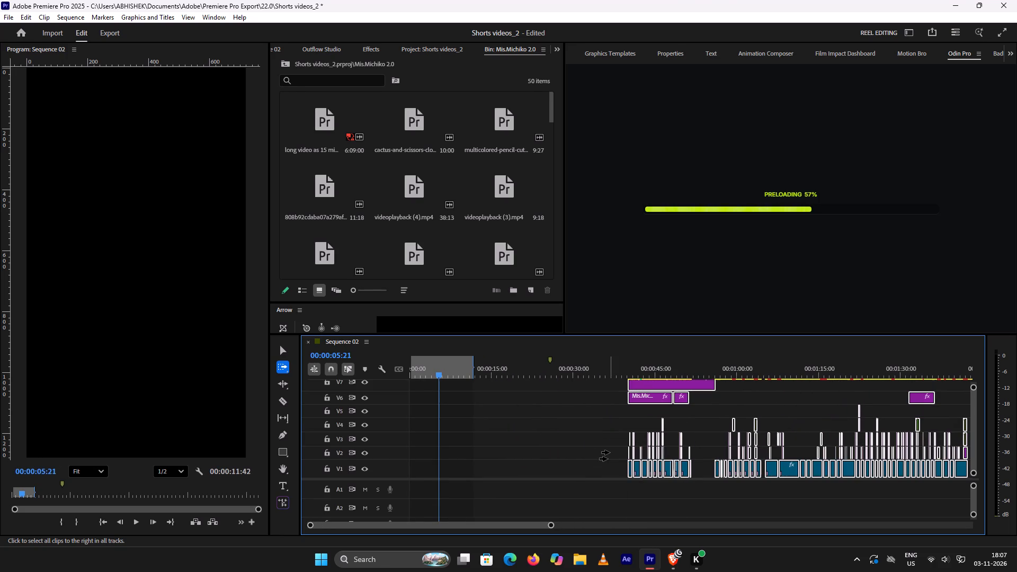
{"action": "key", "text": "v"}
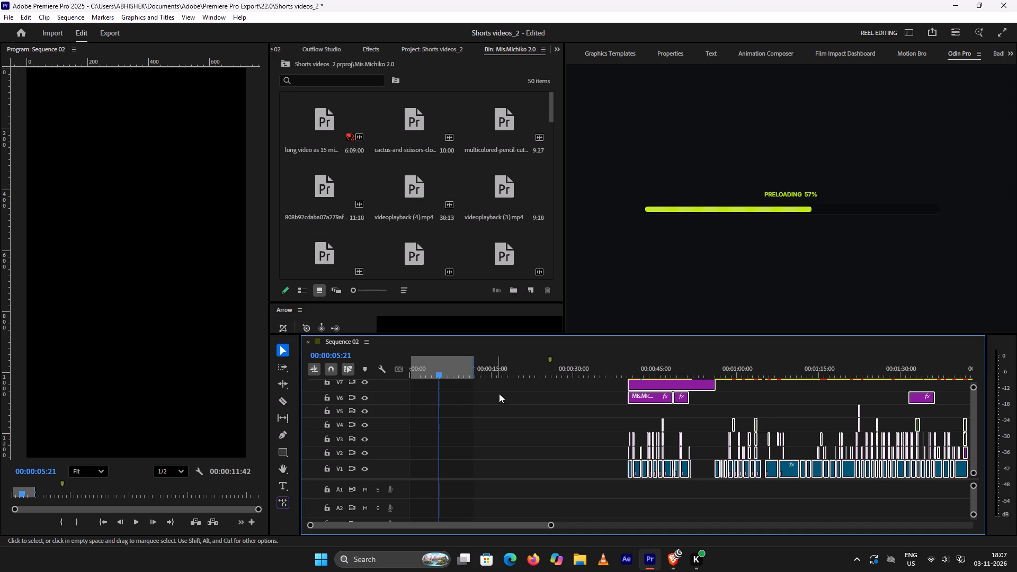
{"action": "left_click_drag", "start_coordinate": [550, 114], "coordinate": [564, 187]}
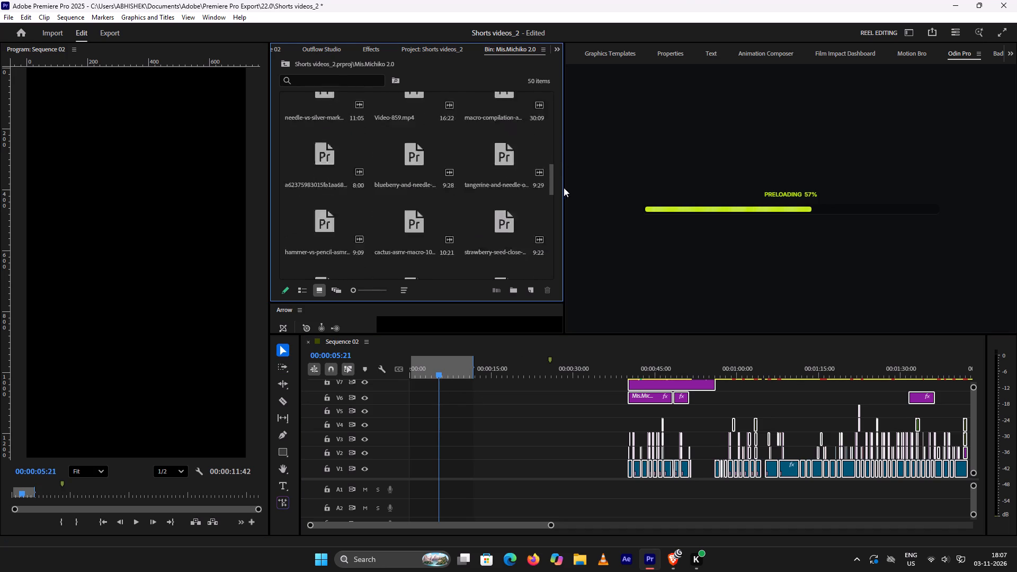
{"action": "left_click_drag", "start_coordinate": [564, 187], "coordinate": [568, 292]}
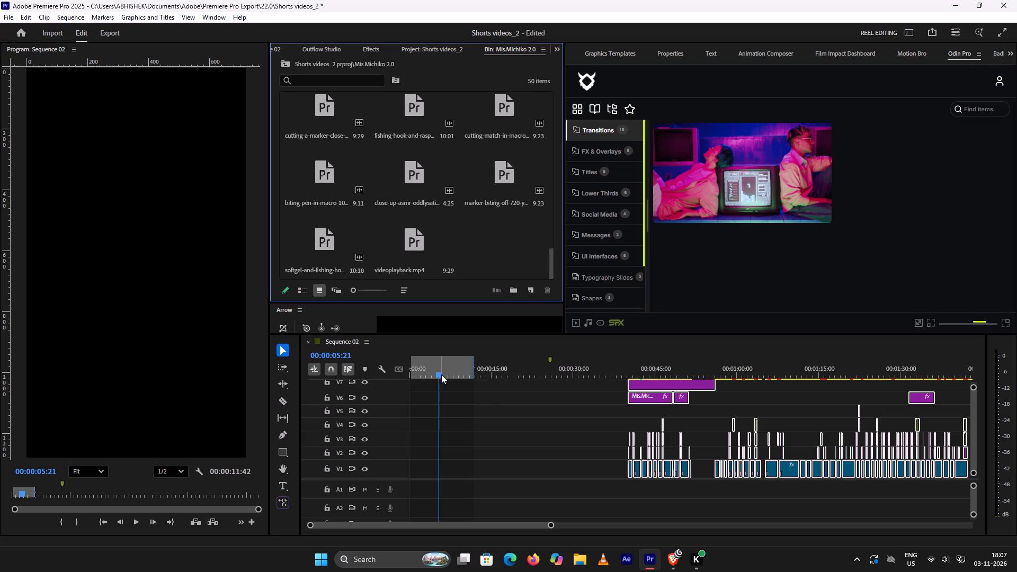
Scrub the playhead to 00:00:12:20 and extend the sequence's marked range so its Out point is at 00:00:15:20.
{"action": "left_click_drag", "start_coordinate": [440, 374], "coordinate": [441, 363]}
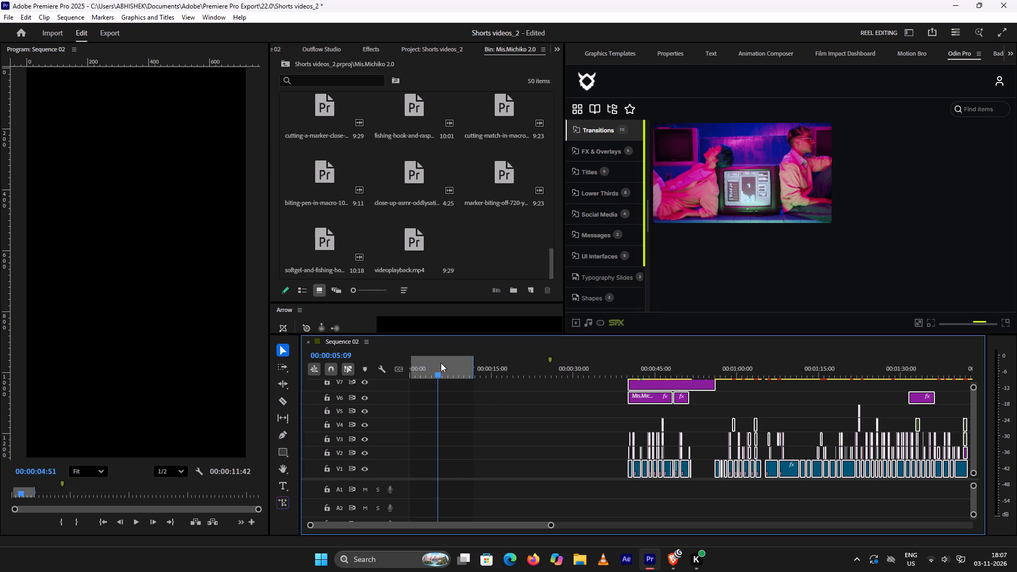
{"action": "left_click_drag", "start_coordinate": [441, 363], "coordinate": [464, 376]}
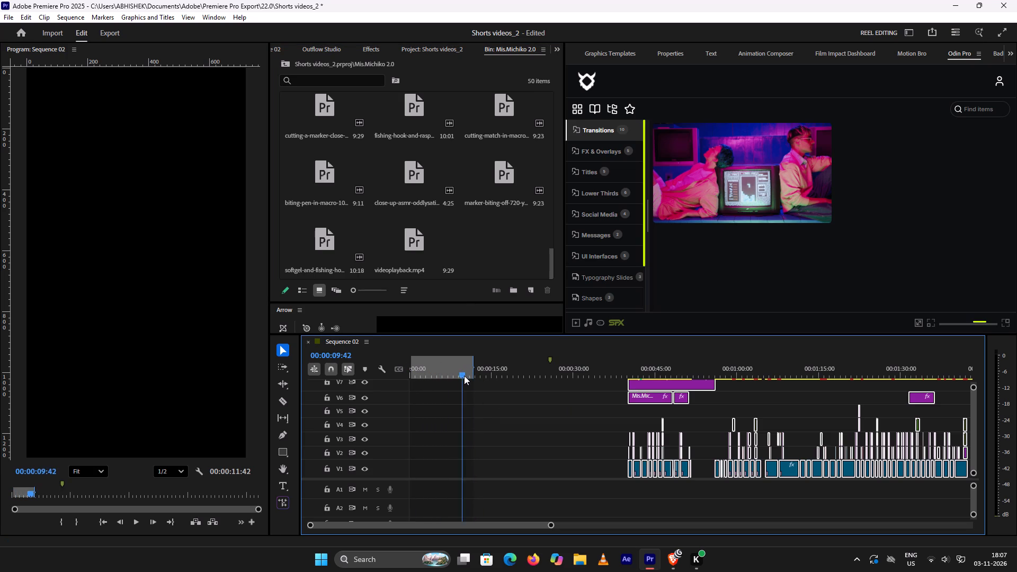
{"action": "left_click_drag", "start_coordinate": [464, 376], "coordinate": [467, 377]}
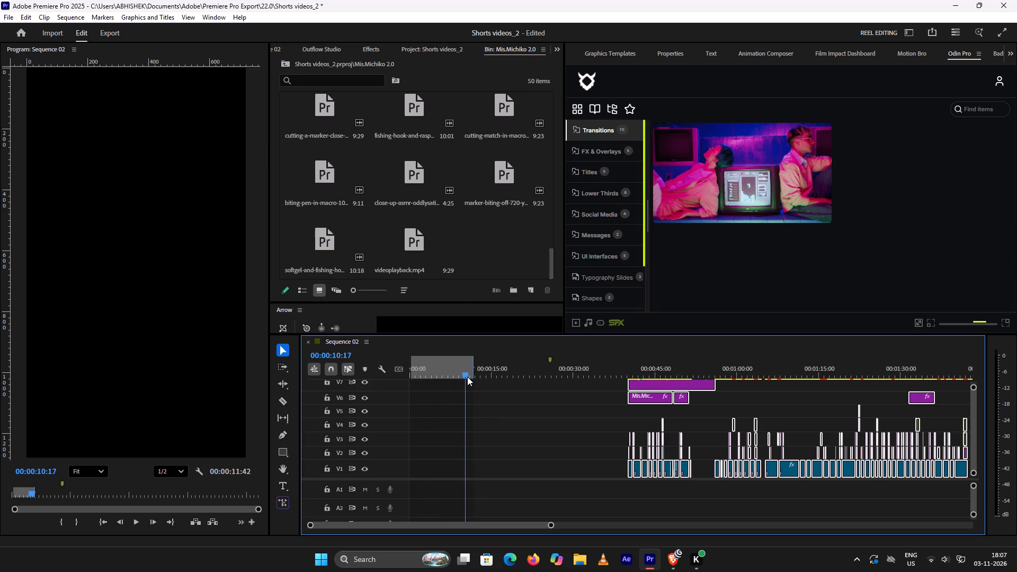
{"action": "left_click_drag", "start_coordinate": [467, 377], "coordinate": [478, 382]}
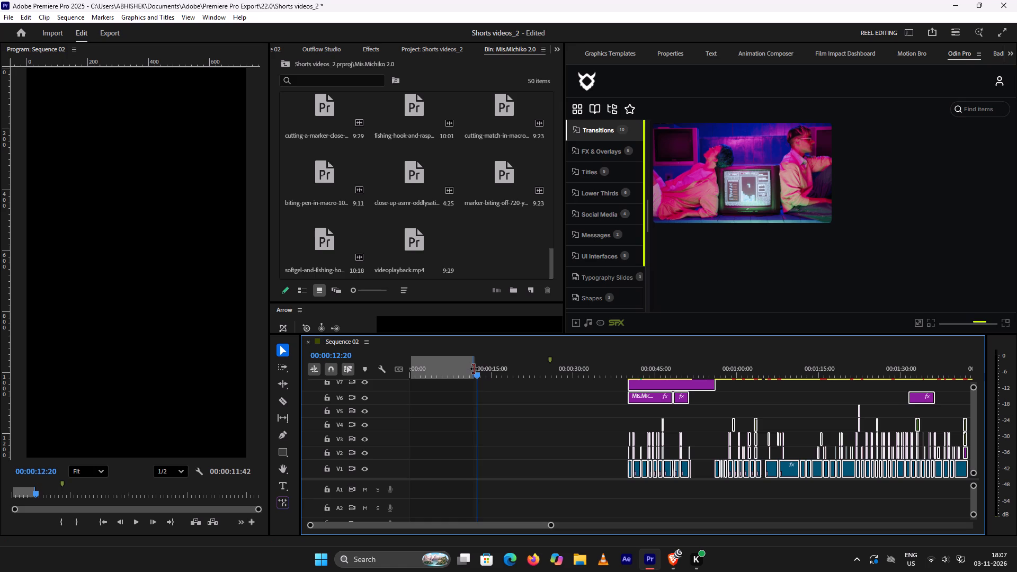
{"action": "left_click_drag", "start_coordinate": [475, 368], "coordinate": [488, 372]}
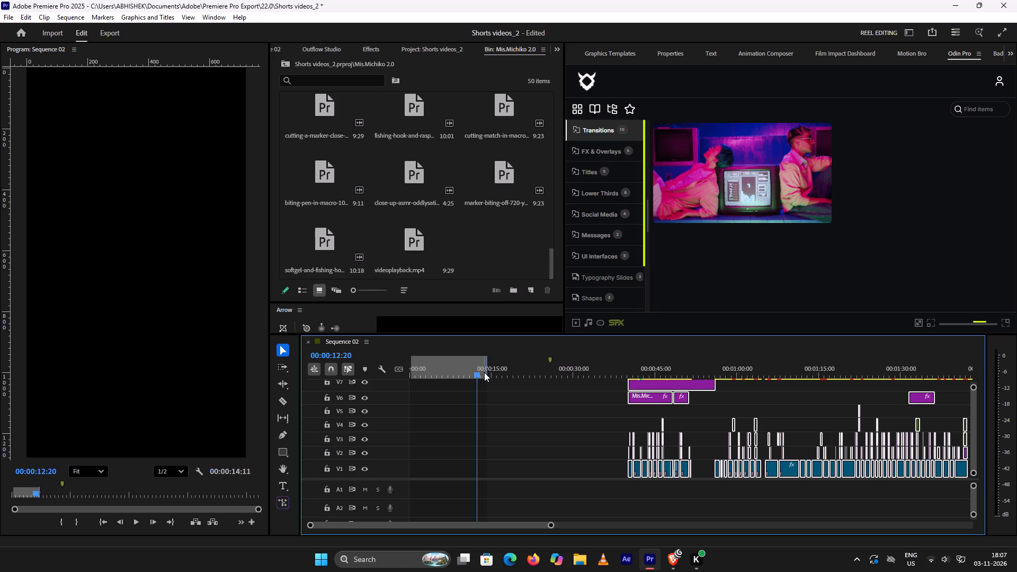
{"action": "left_click_drag", "start_coordinate": [487, 367], "coordinate": [494, 368]}
Shorten the marked range at the start of Sequence 02 so its duration is 00:00:15:03.
{"action": "left_click_drag", "start_coordinate": [494, 368], "coordinate": [489, 381]}
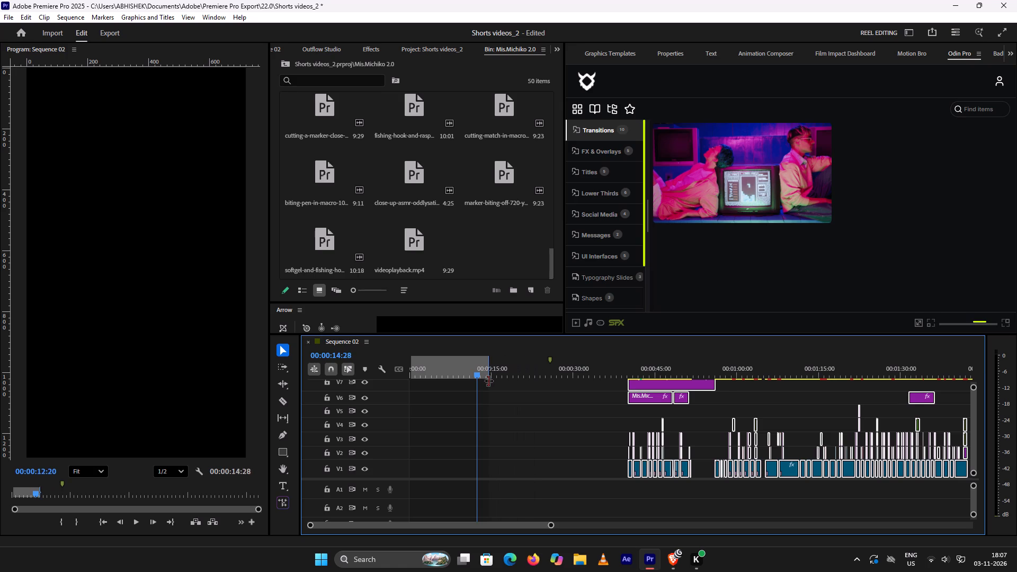
{"action": "left_click_drag", "start_coordinate": [489, 381], "coordinate": [492, 388]}
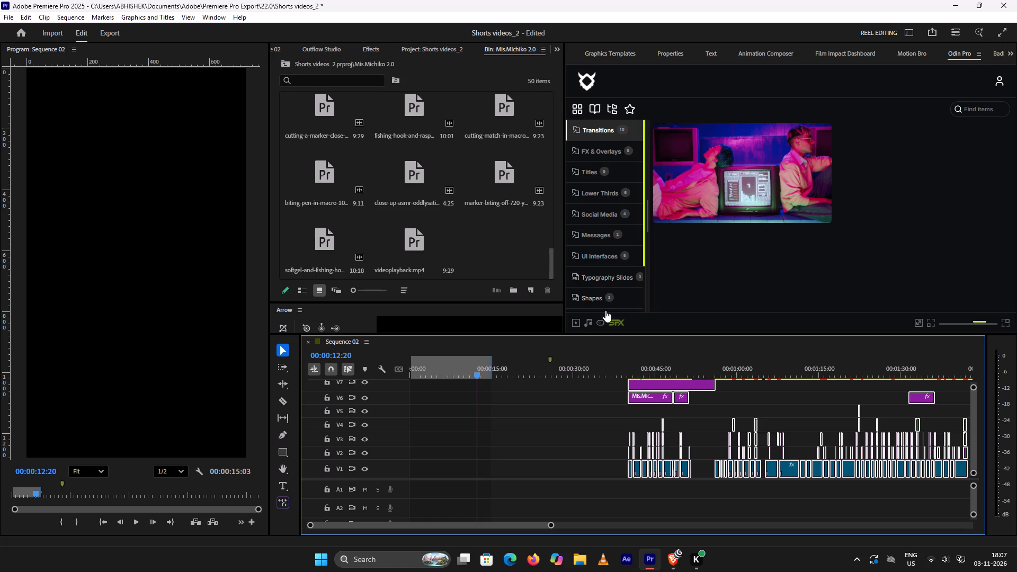
Scrub the sequence playhead across the empty stretch and bring it back to 00:00:00:06.
{"action": "left_click_drag", "start_coordinate": [479, 374], "coordinate": [626, 380]}
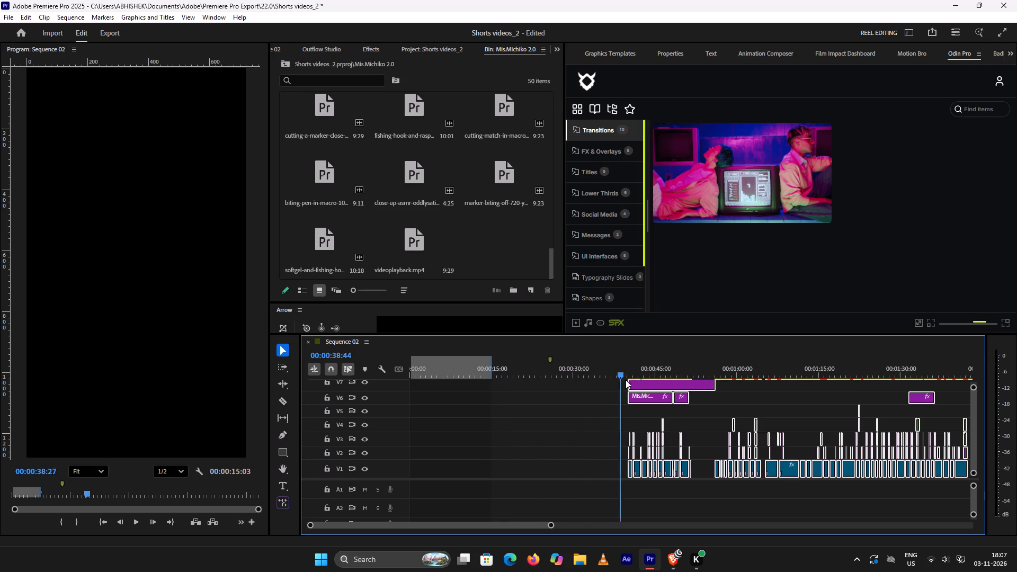
{"action": "left_click_drag", "start_coordinate": [626, 380], "coordinate": [474, 379]}
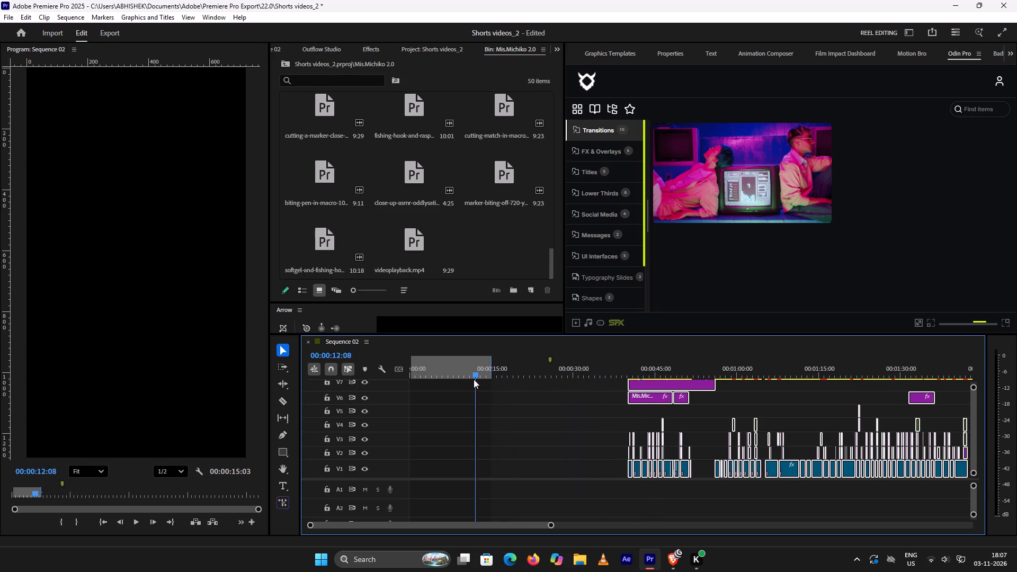
{"action": "left_click_drag", "start_coordinate": [474, 379], "coordinate": [413, 359]}
Look through the Mis.Michiko 2.0 bin and the main Shorts videos_2 project items for a craft clip to use in the new short.
{"action": "scroll", "coordinate": [503, 234], "scroll_direction": "down", "scroll_amount": 3}
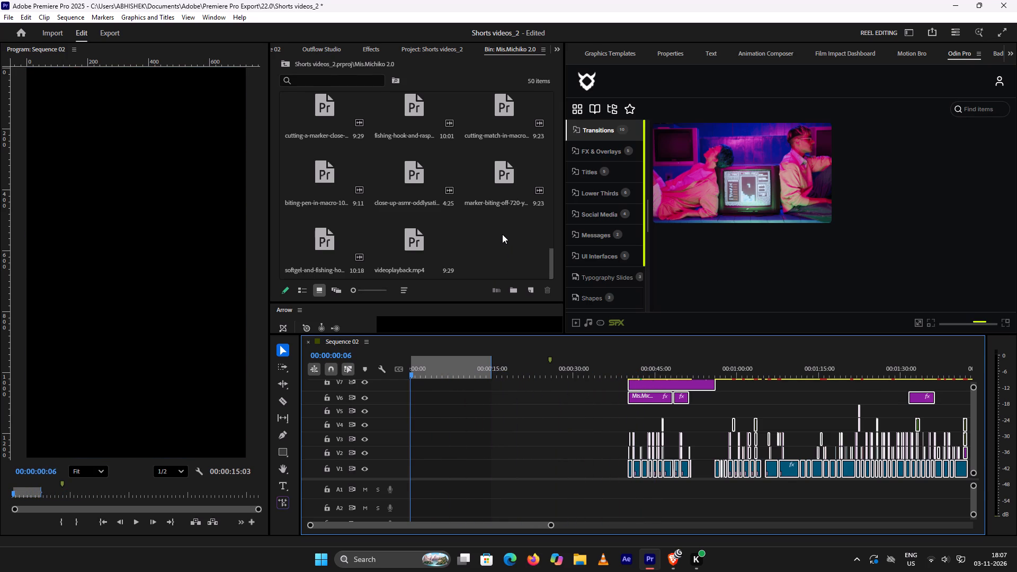
{"action": "scroll", "coordinate": [502, 234], "scroll_direction": "down", "scroll_amount": 4}
{"action": "scroll", "coordinate": [531, 254], "scroll_direction": "up", "scroll_amount": 5}
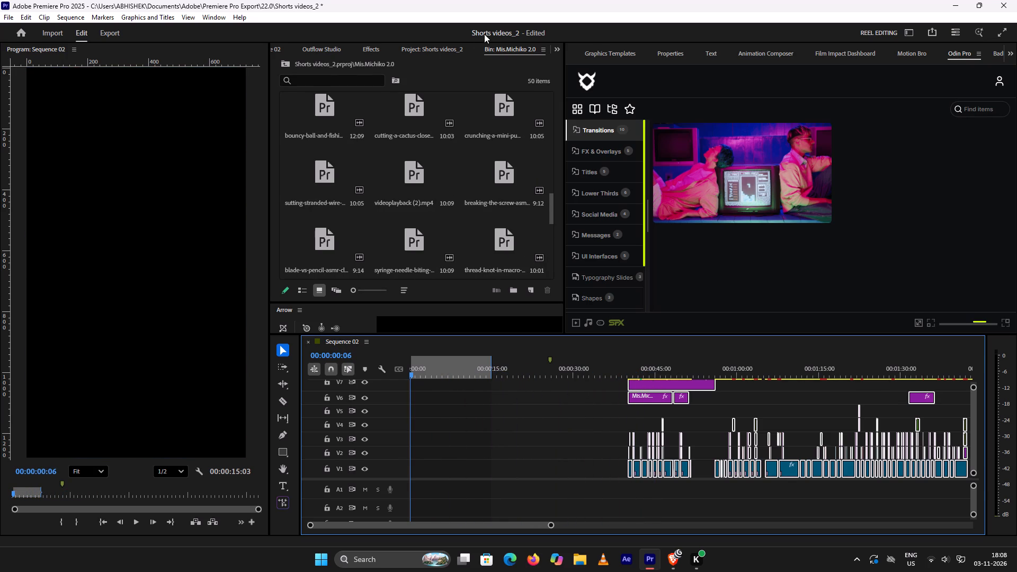
{"action": "left_click", "coordinate": [438, 51]}
{"action": "scroll", "coordinate": [500, 211], "scroll_direction": "down", "scroll_amount": 4}
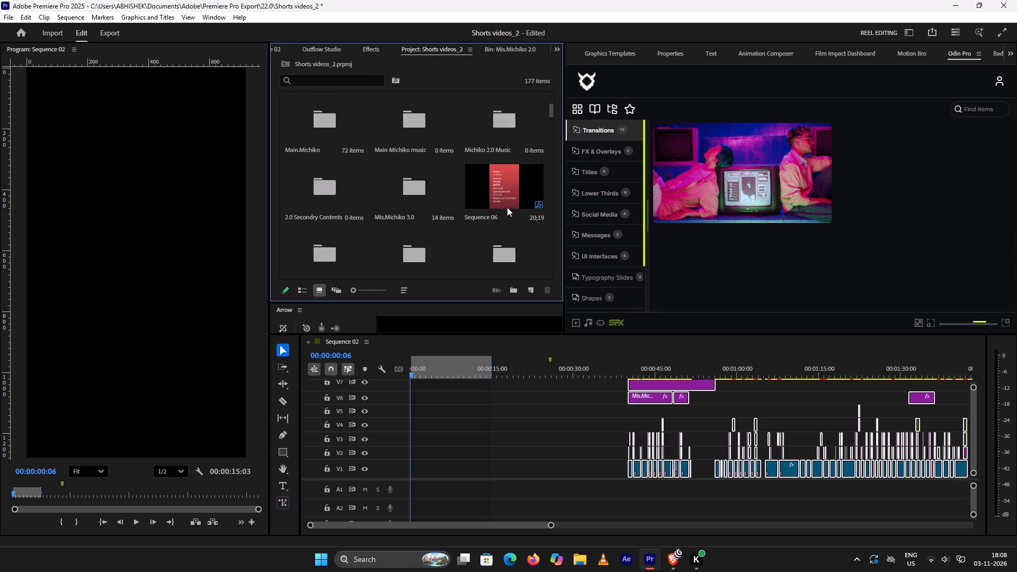
{"action": "scroll", "coordinate": [541, 123], "scroll_direction": "down", "scroll_amount": 5}
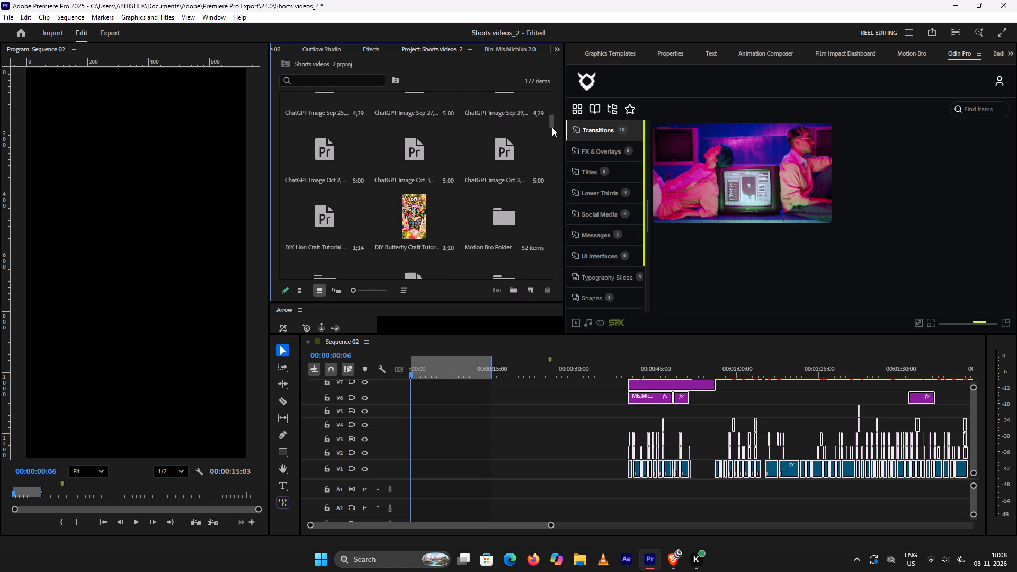
{"action": "left_click_drag", "start_coordinate": [552, 123], "coordinate": [550, 137]}
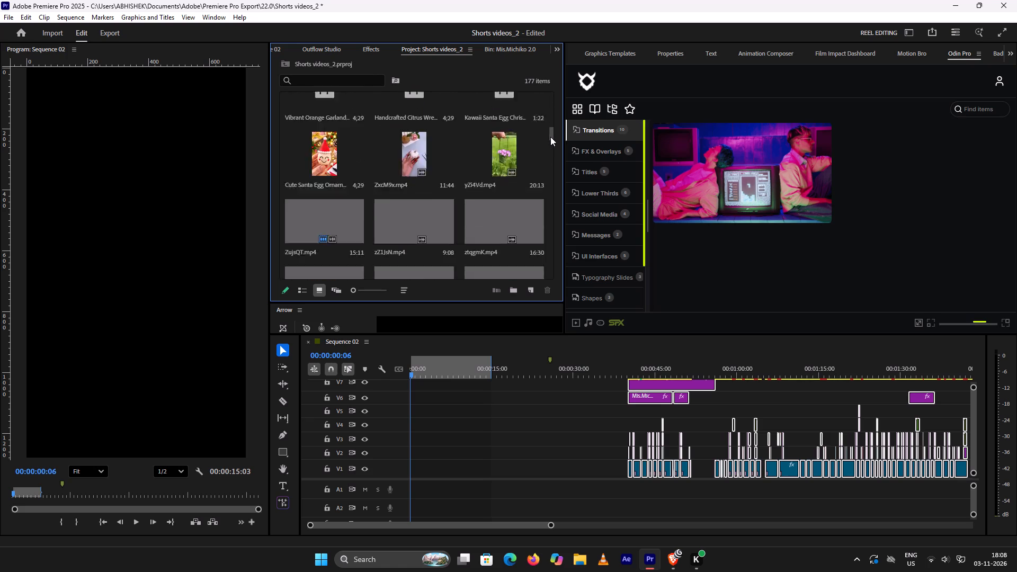
{"action": "left_click_drag", "start_coordinate": [550, 137], "coordinate": [551, 150]}
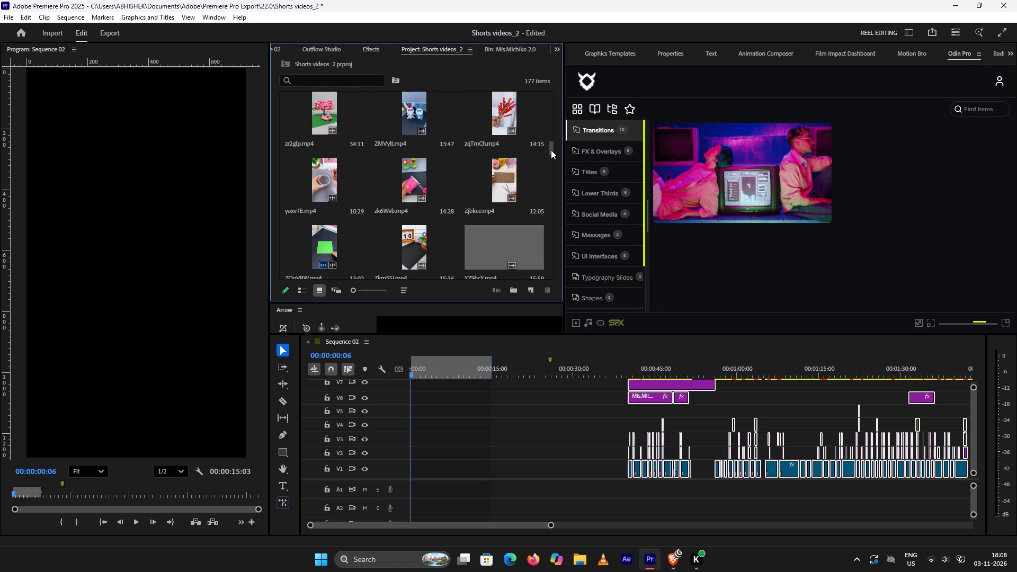
{"action": "left_click_drag", "start_coordinate": [551, 150], "coordinate": [556, 158]}
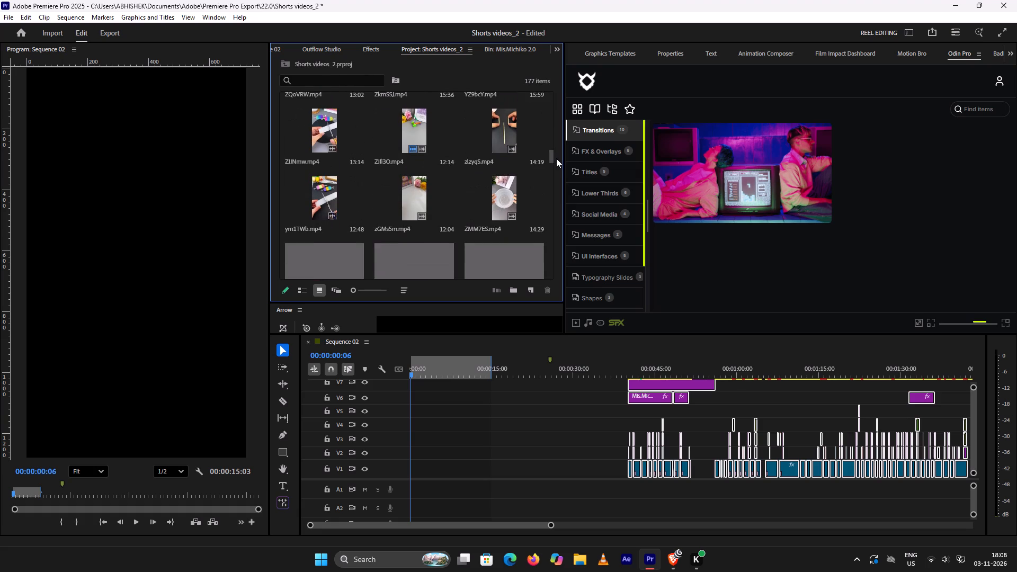
{"action": "left_click_drag", "start_coordinate": [556, 158], "coordinate": [557, 161]}
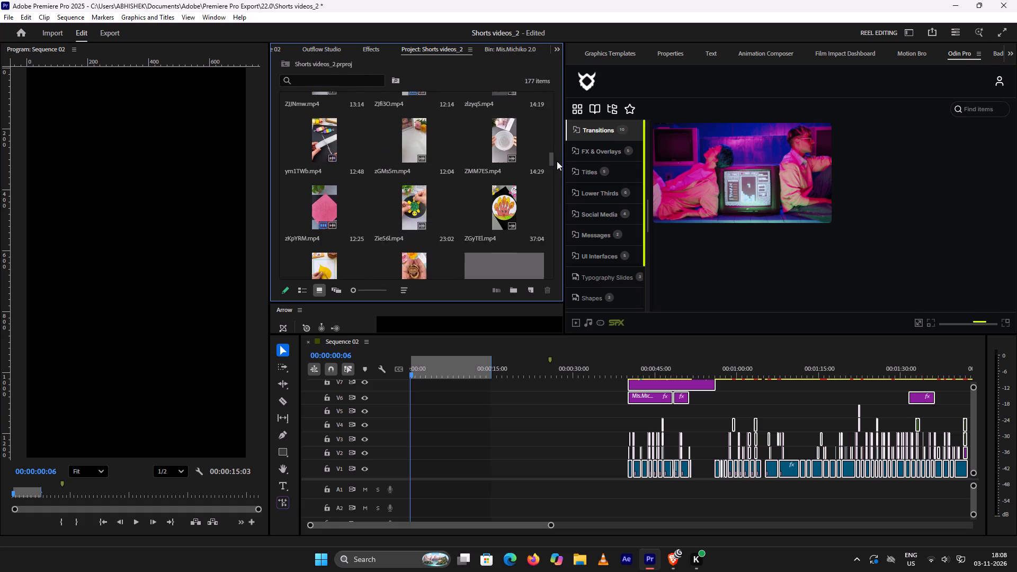
{"action": "left_click_drag", "start_coordinate": [557, 161], "coordinate": [558, 174]}
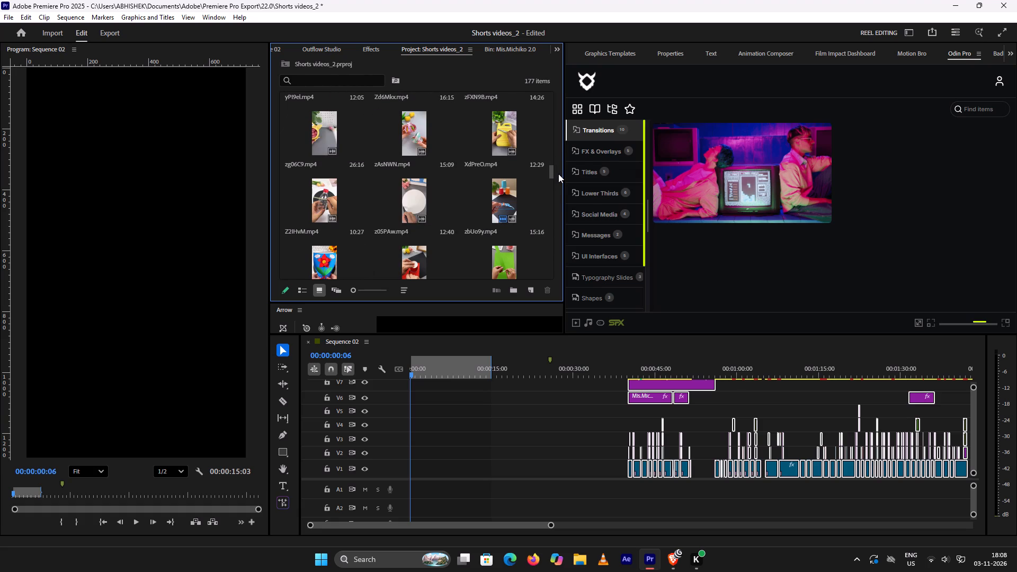
{"action": "left_click_drag", "start_coordinate": [558, 174], "coordinate": [557, 181]}
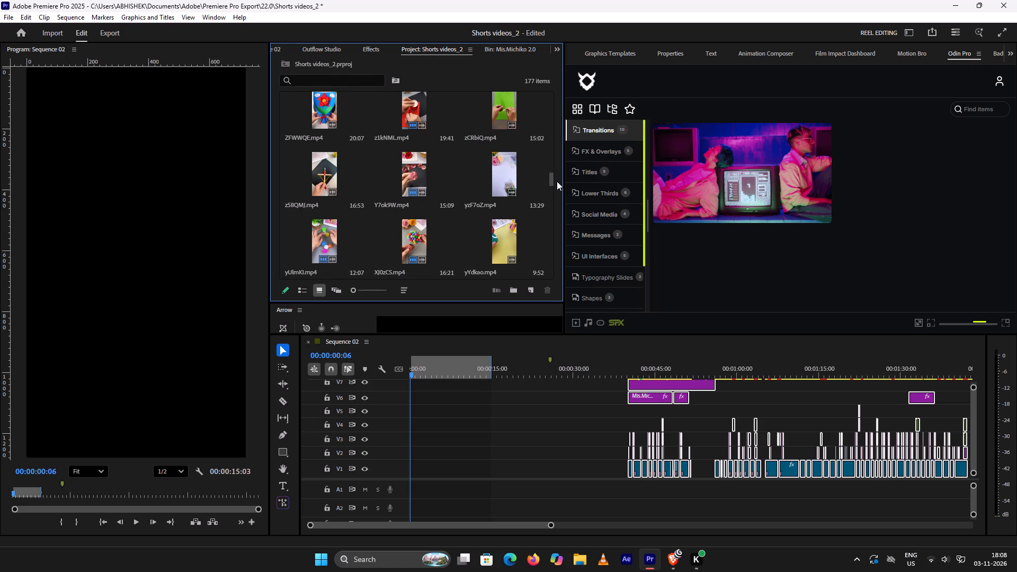
{"action": "left_click_drag", "start_coordinate": [557, 181], "coordinate": [554, 194]}
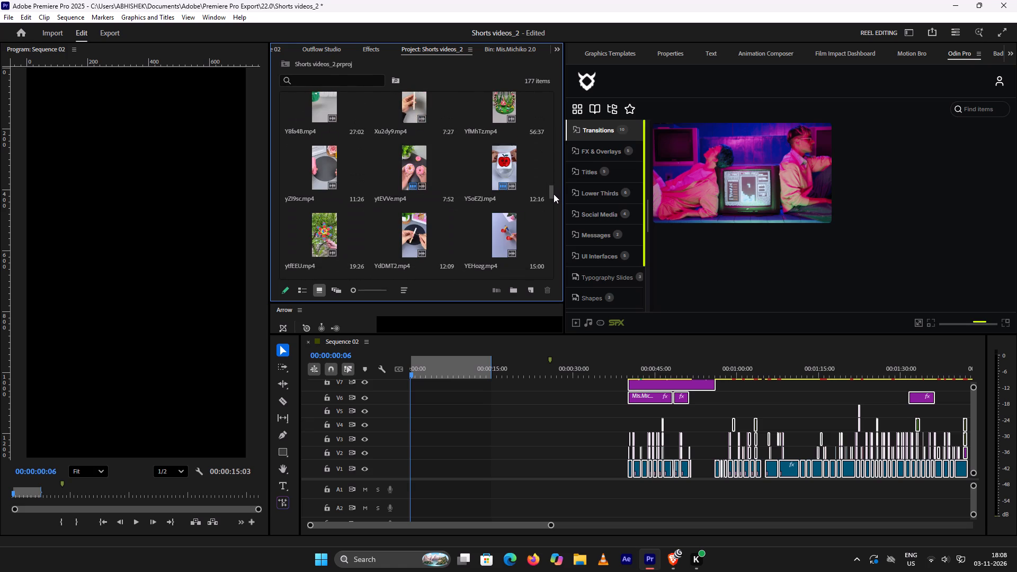
{"action": "left_click_drag", "start_coordinate": [554, 194], "coordinate": [552, 199]}
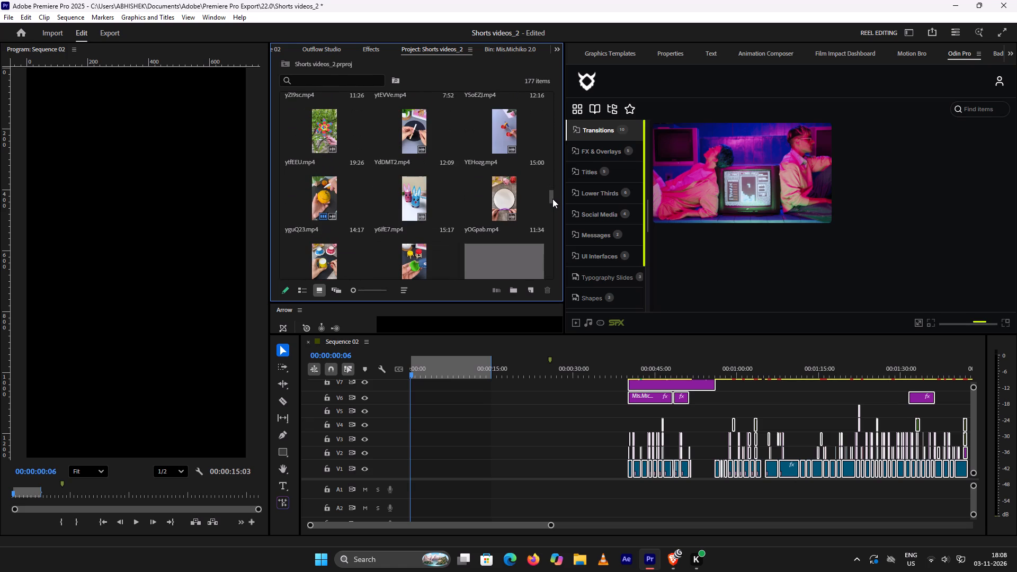
{"action": "left_click_drag", "start_coordinate": [552, 199], "coordinate": [550, 203]}
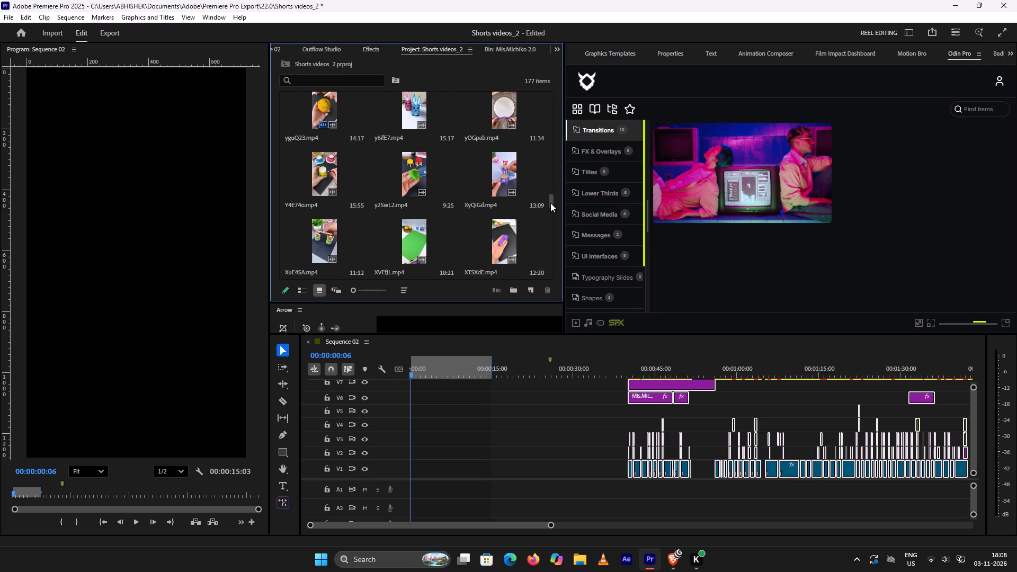
{"action": "left_click_drag", "start_coordinate": [550, 203], "coordinate": [550, 204]}
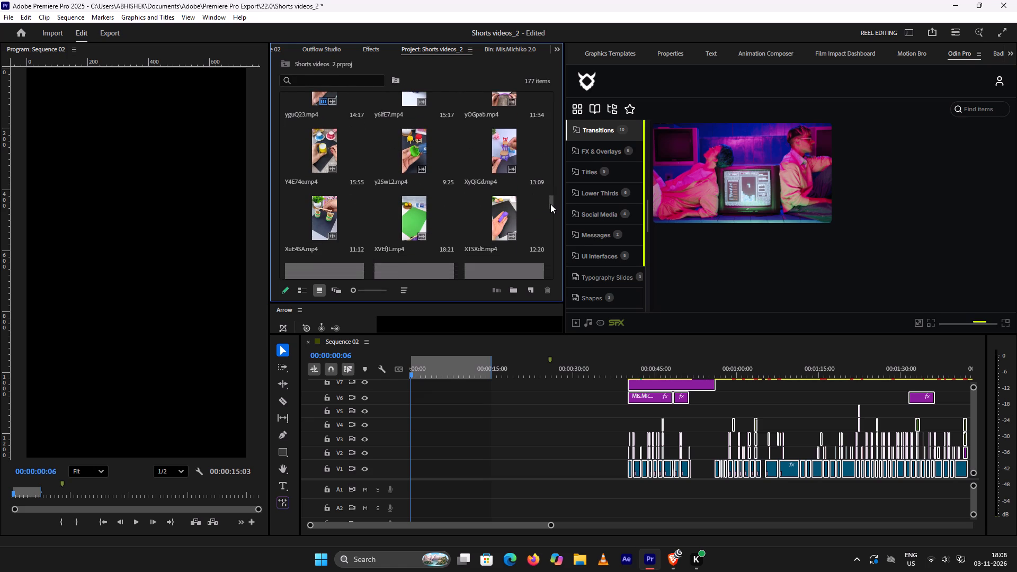
{"action": "left_click_drag", "start_coordinate": [550, 204], "coordinate": [550, 205]}
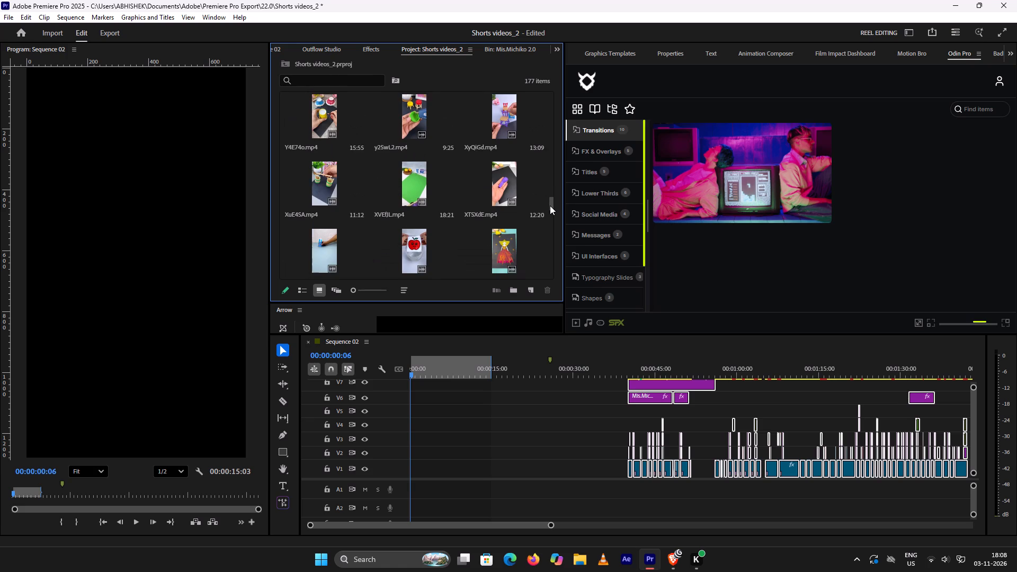
{"action": "left_click_drag", "start_coordinate": [550, 205], "coordinate": [548, 208]}
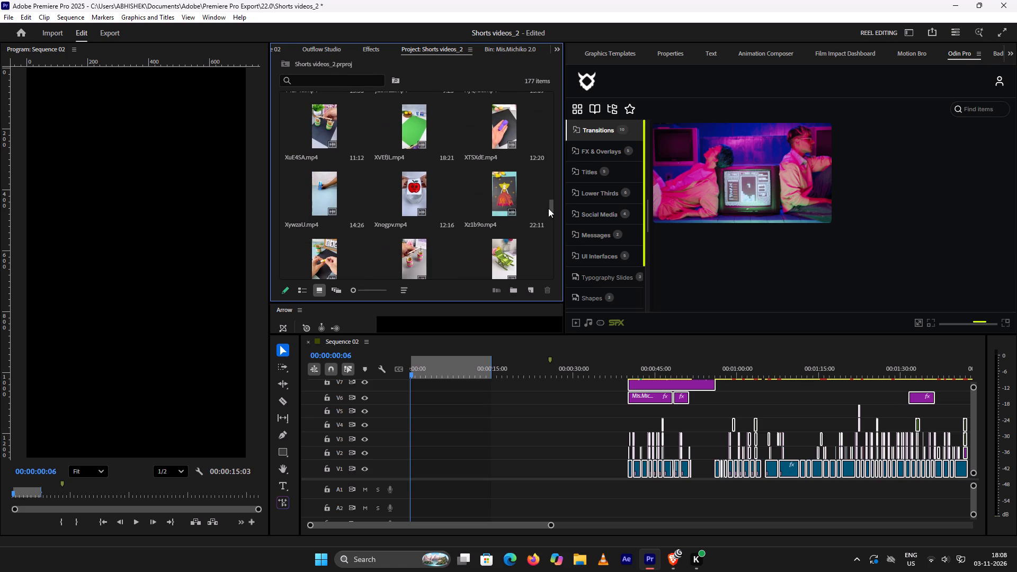
{"action": "left_click_drag", "start_coordinate": [548, 208], "coordinate": [548, 212]}
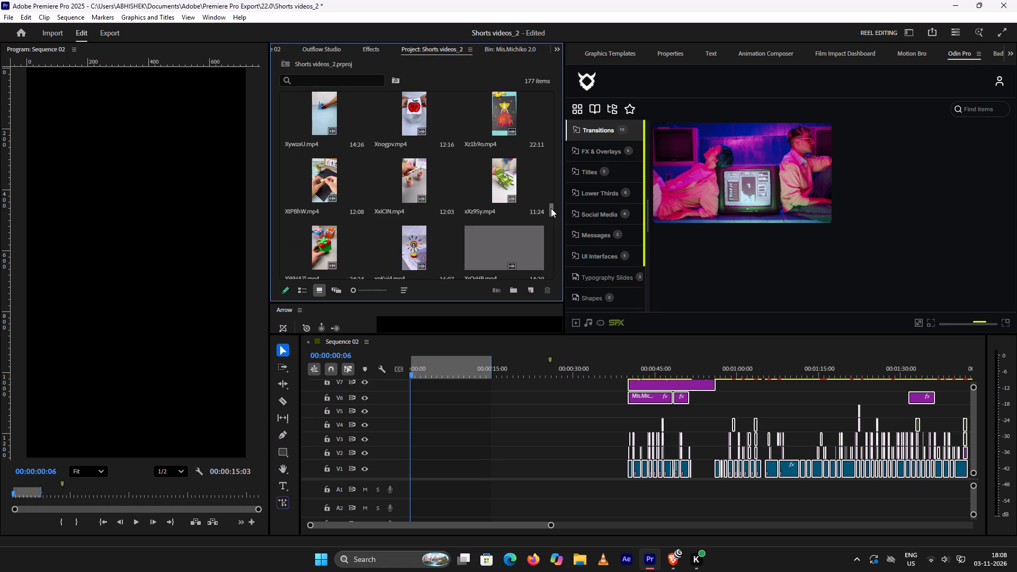
{"action": "left_click_drag", "start_coordinate": [551, 208], "coordinate": [550, 210]}
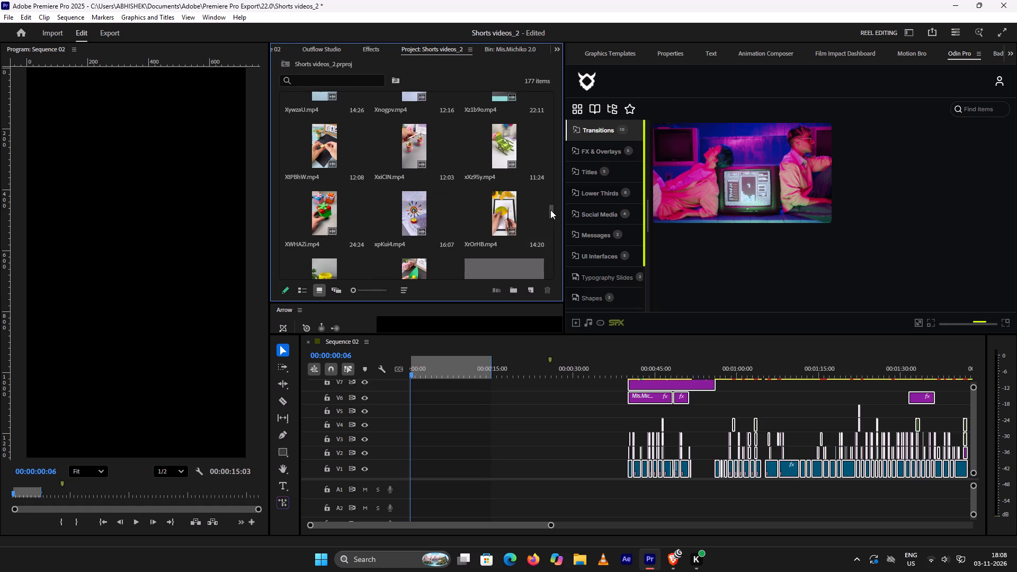
{"action": "left_click_drag", "start_coordinate": [550, 210], "coordinate": [553, 209]}
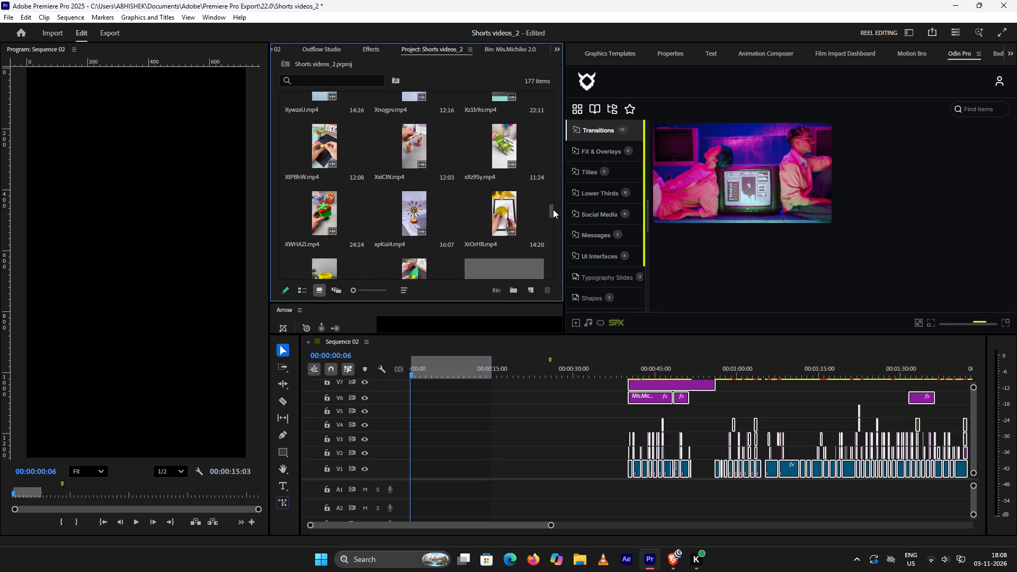
{"action": "left_click_drag", "start_coordinate": [553, 209], "coordinate": [557, 207]}
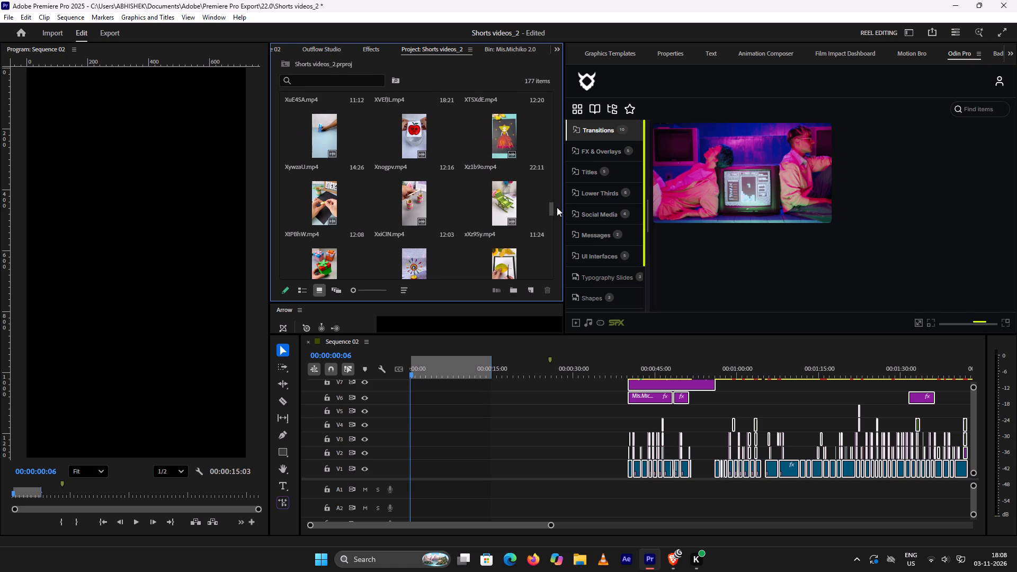
{"action": "left_click_drag", "start_coordinate": [557, 207], "coordinate": [560, 205]}
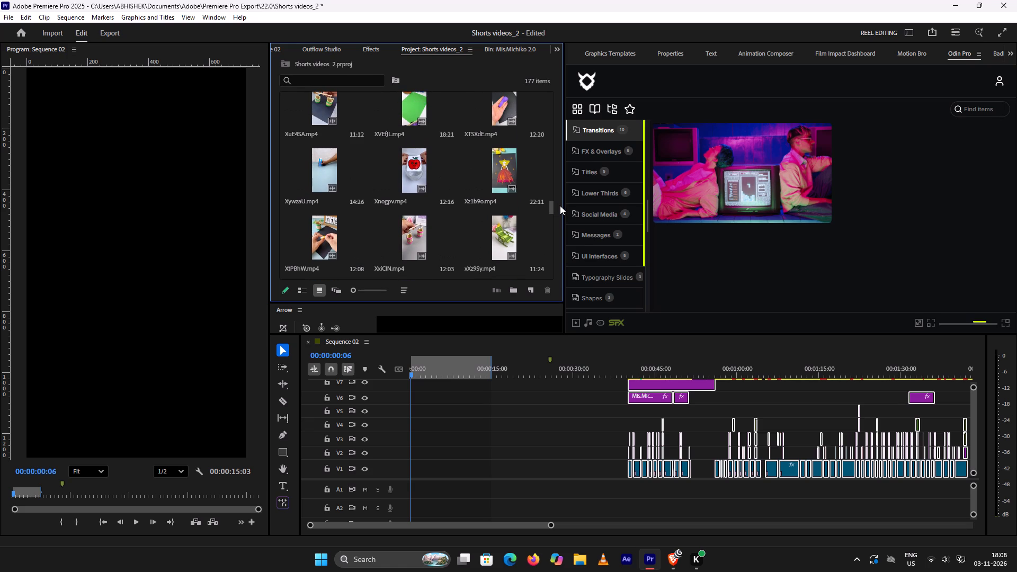
{"action": "left_click_drag", "start_coordinate": [560, 205], "coordinate": [560, 205]}
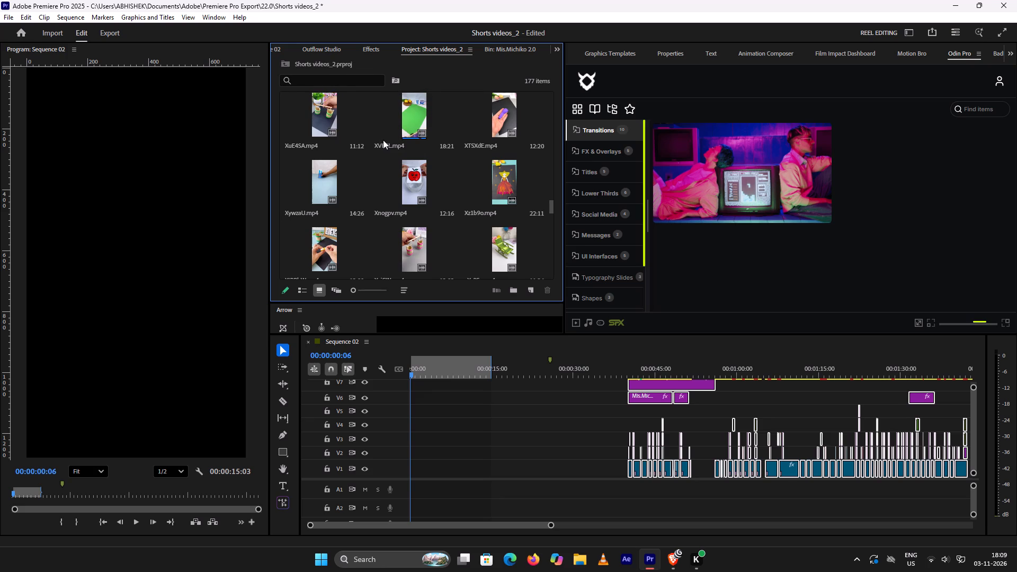
{"action": "scroll", "coordinate": [383, 139], "scroll_direction": "up", "scroll_amount": 1}
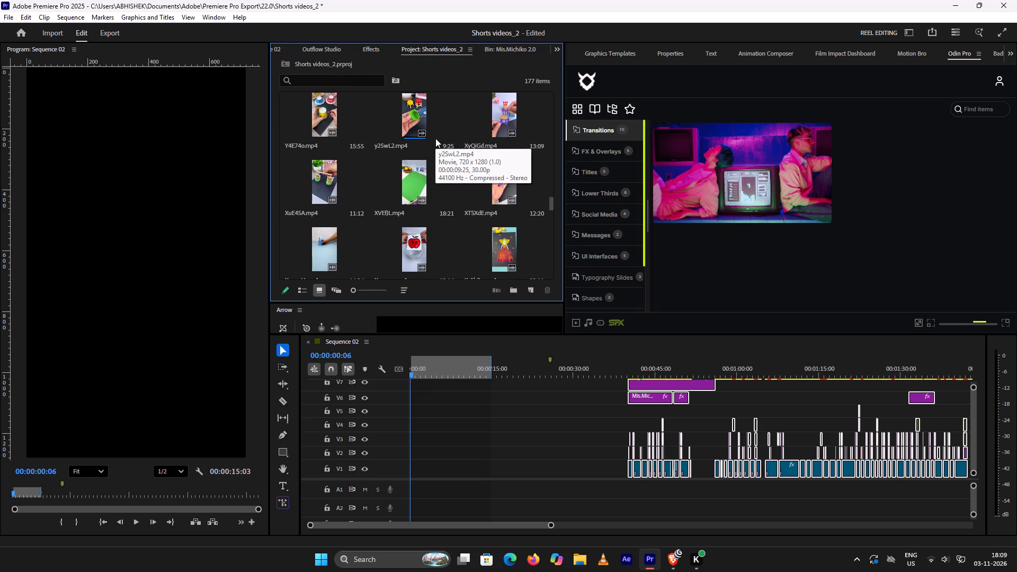
{"action": "scroll", "coordinate": [434, 138], "scroll_direction": "up", "scroll_amount": 1}
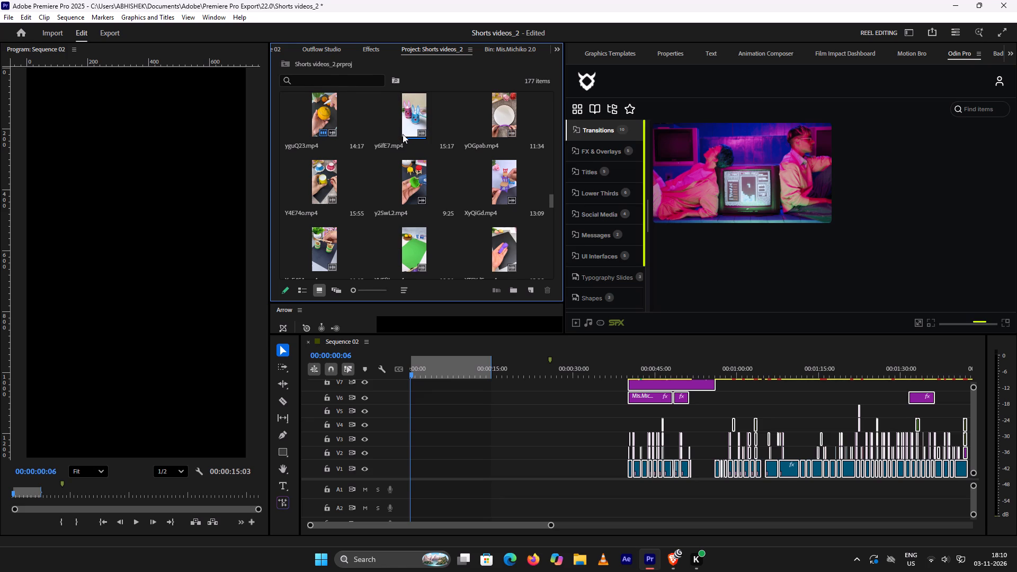
Open y6ifE7.mp4 in the source view and scrub through the paper-cup rabbit footage to review it.
{"action": "double_click", "coordinate": [418, 125]}
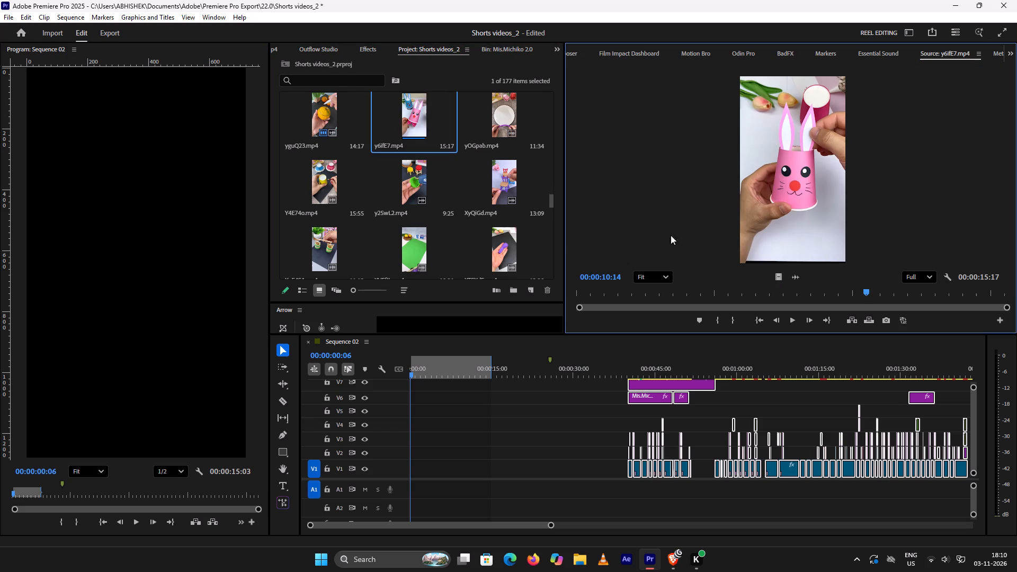
{"action": "left_click_drag", "start_coordinate": [868, 292], "coordinate": [864, 292]}
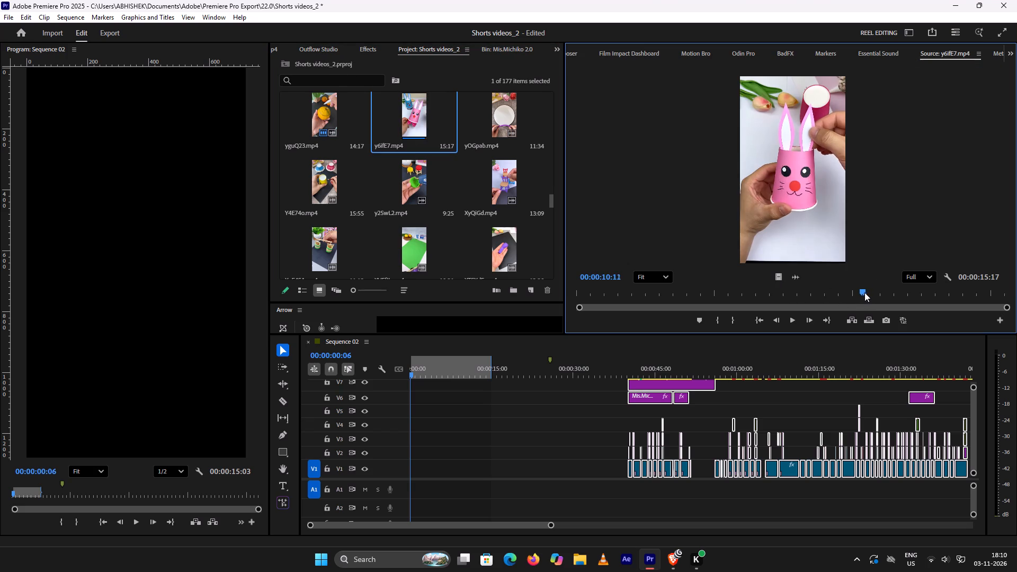
{"action": "left_click_drag", "start_coordinate": [864, 292], "coordinate": [726, 312]}
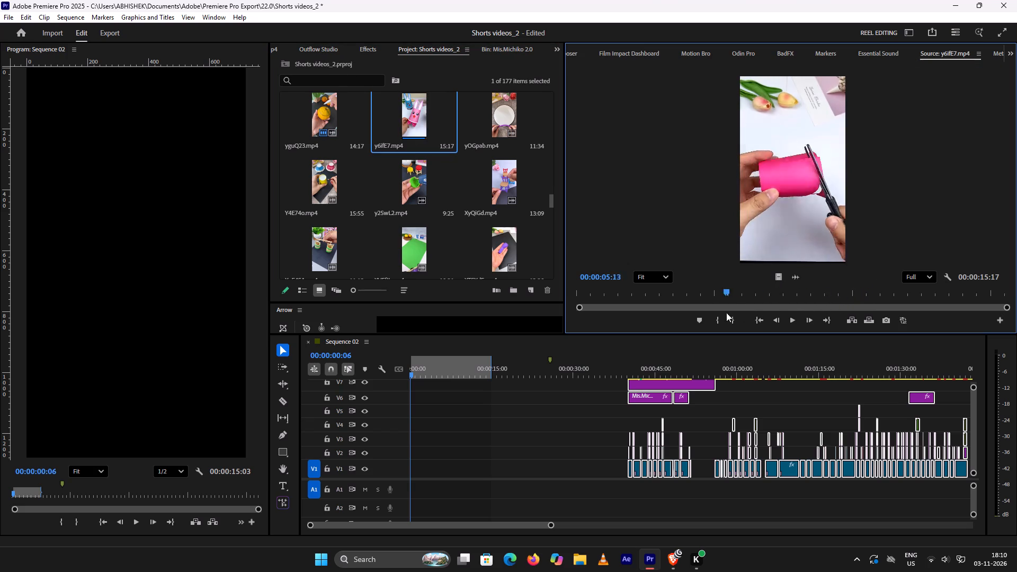
{"action": "left_click_drag", "start_coordinate": [726, 312], "coordinate": [613, 325]}
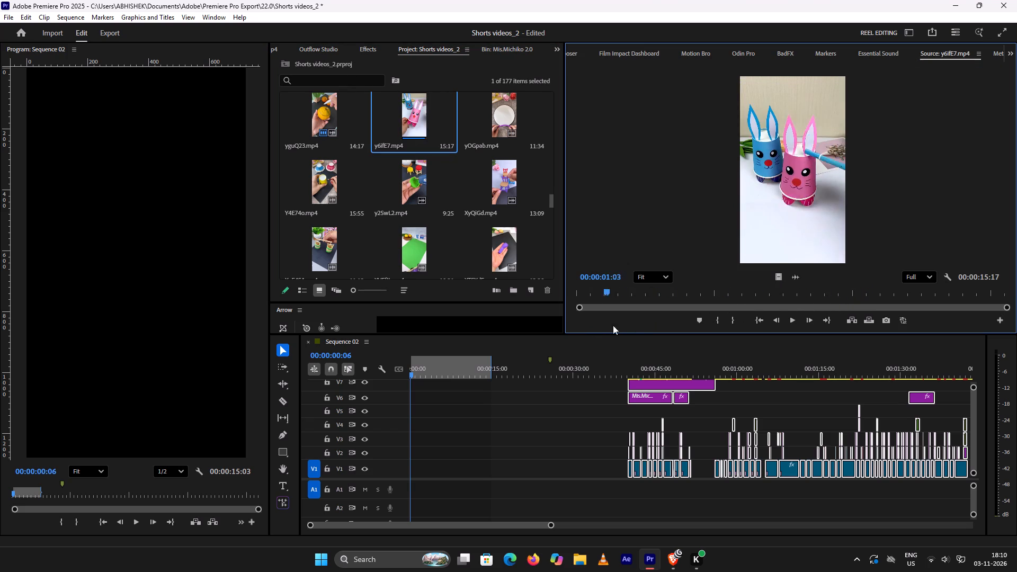
{"action": "left_click_drag", "start_coordinate": [613, 325], "coordinate": [806, 316]}
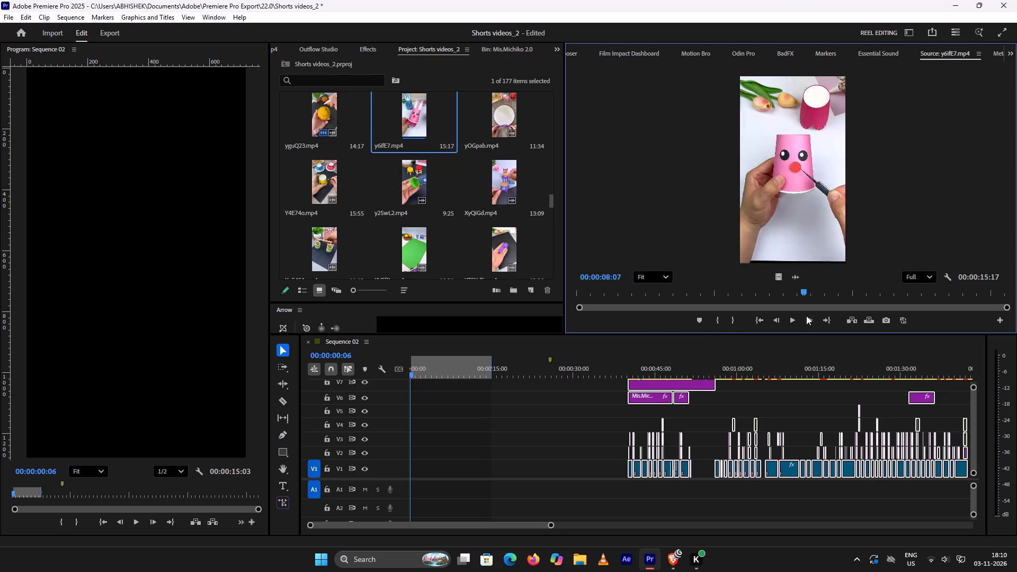
{"action": "left_click_drag", "start_coordinate": [806, 316], "coordinate": [906, 318]}
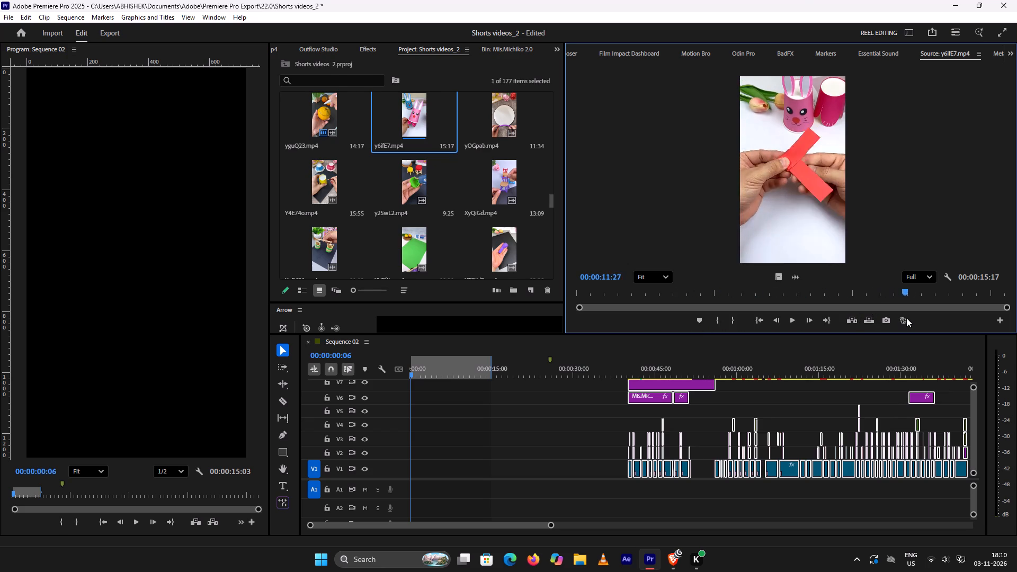
{"action": "left_click_drag", "start_coordinate": [906, 318], "coordinate": [968, 328]}
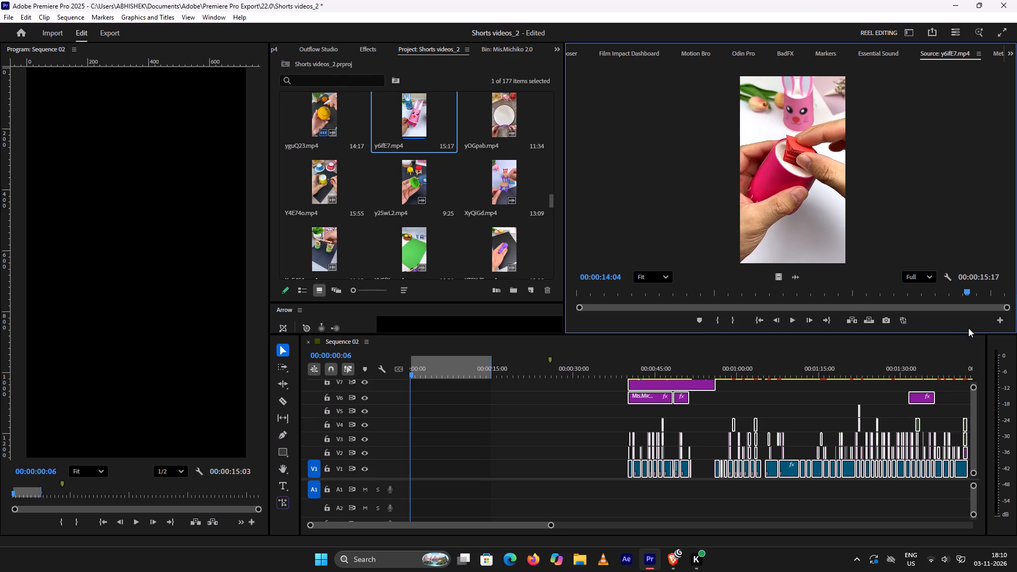
{"action": "left_click_drag", "start_coordinate": [968, 328], "coordinate": [992, 331]}
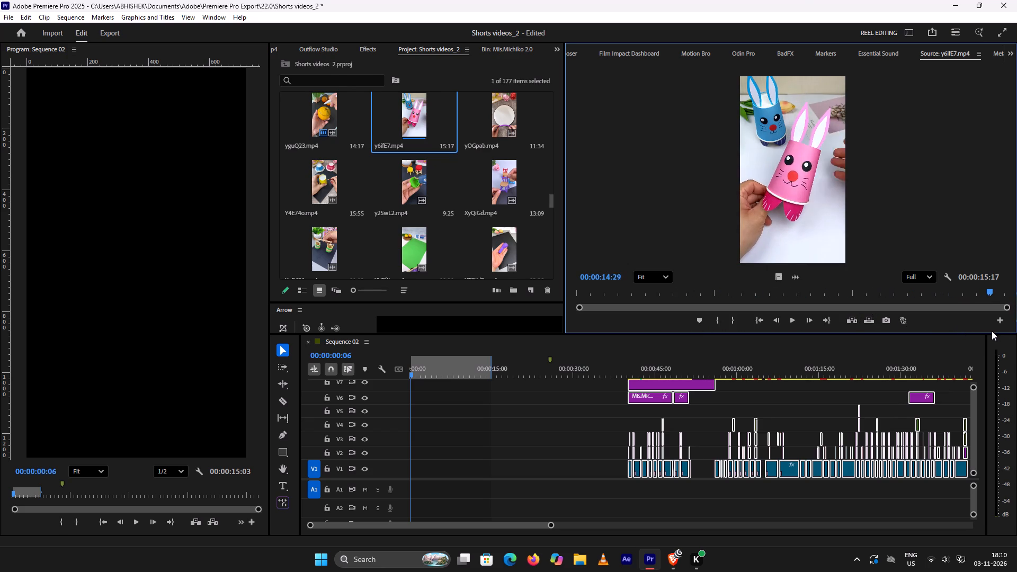
{"action": "left_click_drag", "start_coordinate": [992, 331], "coordinate": [996, 338]}
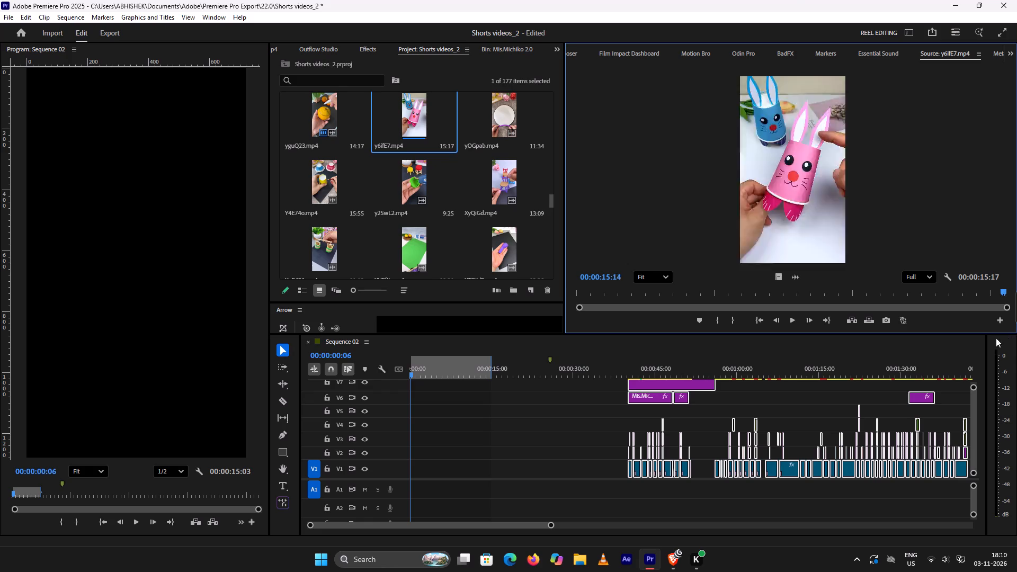
{"action": "left_click_drag", "start_coordinate": [996, 338], "coordinate": [976, 339]}
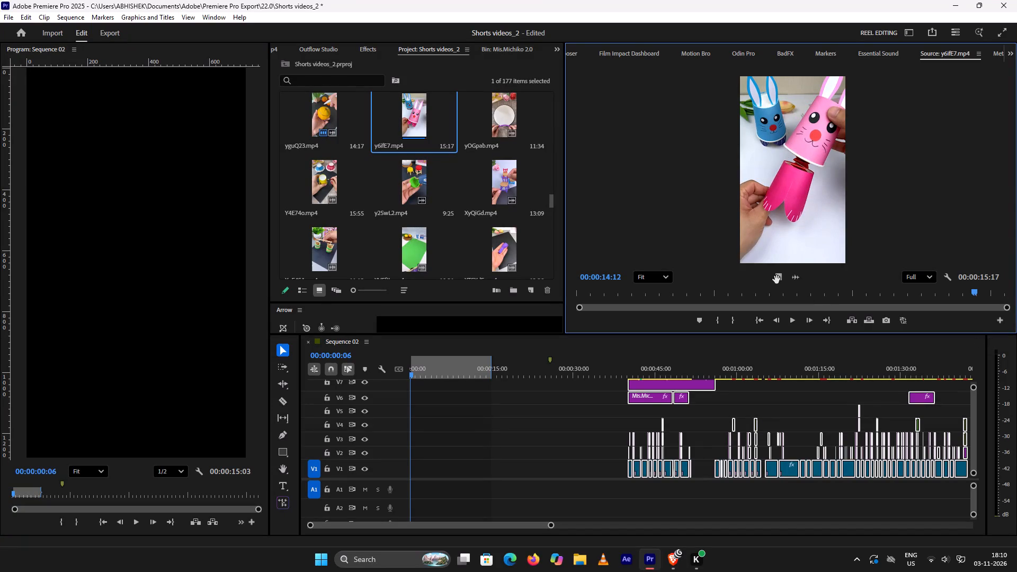
Place only the video of y6ifE7.mp4 on track V1 at the very start of Sequence 02.
{"action": "left_click_drag", "start_coordinate": [777, 280], "coordinate": [451, 462]}
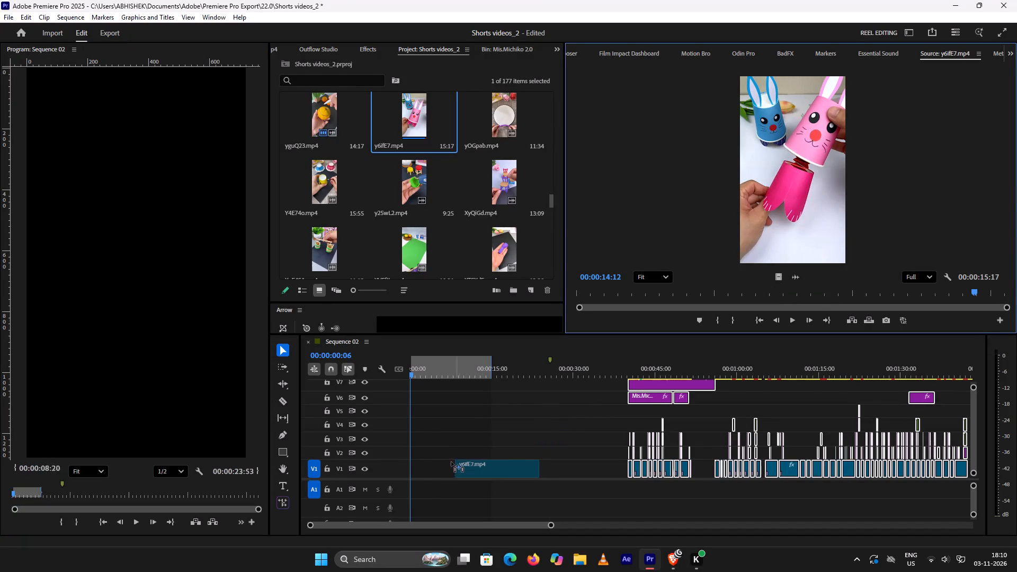
{"action": "left_click_drag", "start_coordinate": [451, 462], "coordinate": [409, 479]}
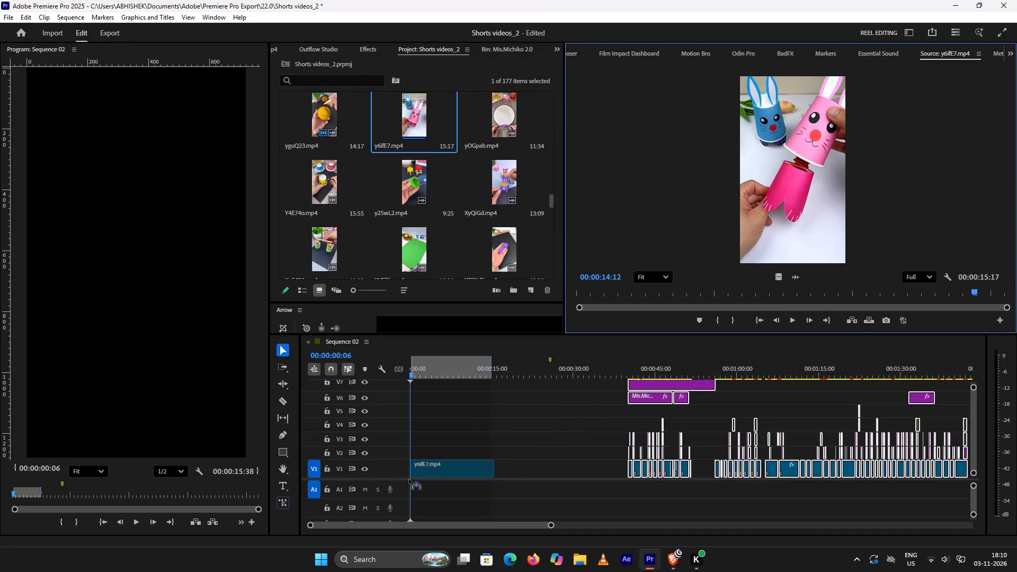
{"action": "left_click_drag", "start_coordinate": [409, 479], "coordinate": [408, 479]}
Extend the sequence's marked range to the end of the y6ifE7.mp4 clip, giving a duration of 00:00:15:33.
{"action": "left_click_drag", "start_coordinate": [411, 373], "coordinate": [412, 373]}
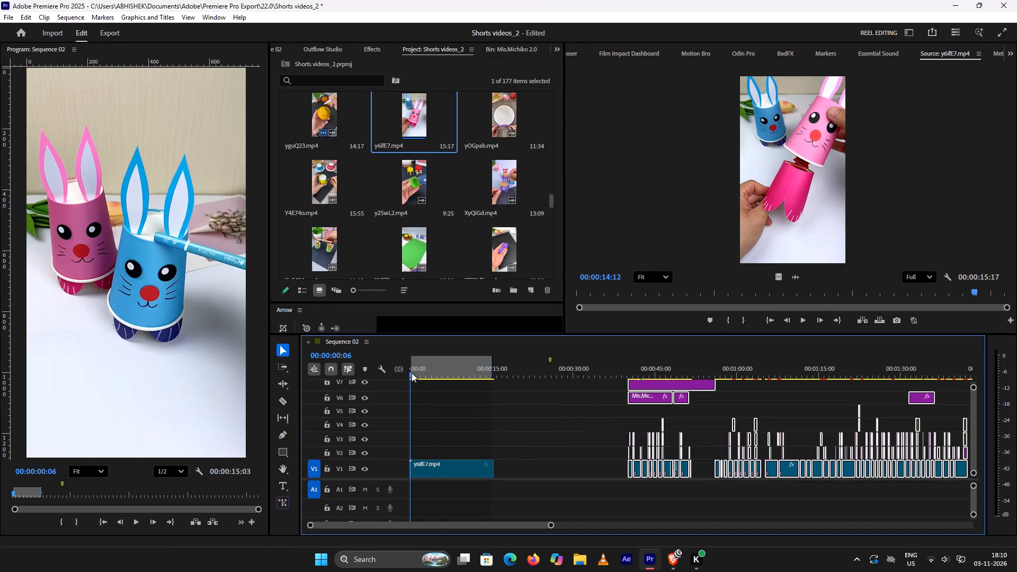
{"action": "left_click_drag", "start_coordinate": [412, 373], "coordinate": [531, 404]}
{"action": "left_click_drag", "start_coordinate": [470, 472], "coordinate": [464, 473]}
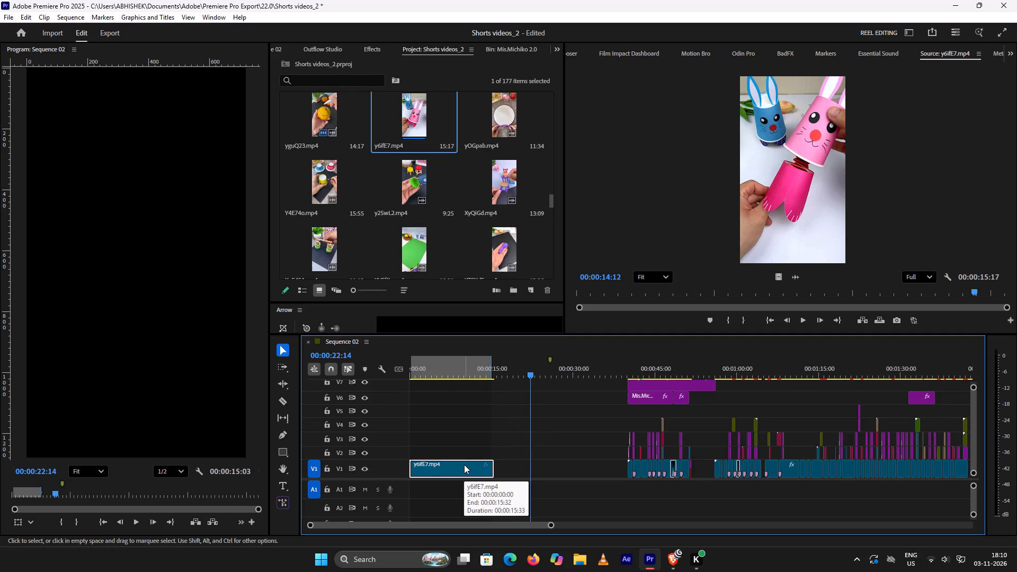
{"action": "left_click", "coordinate": [476, 472]}
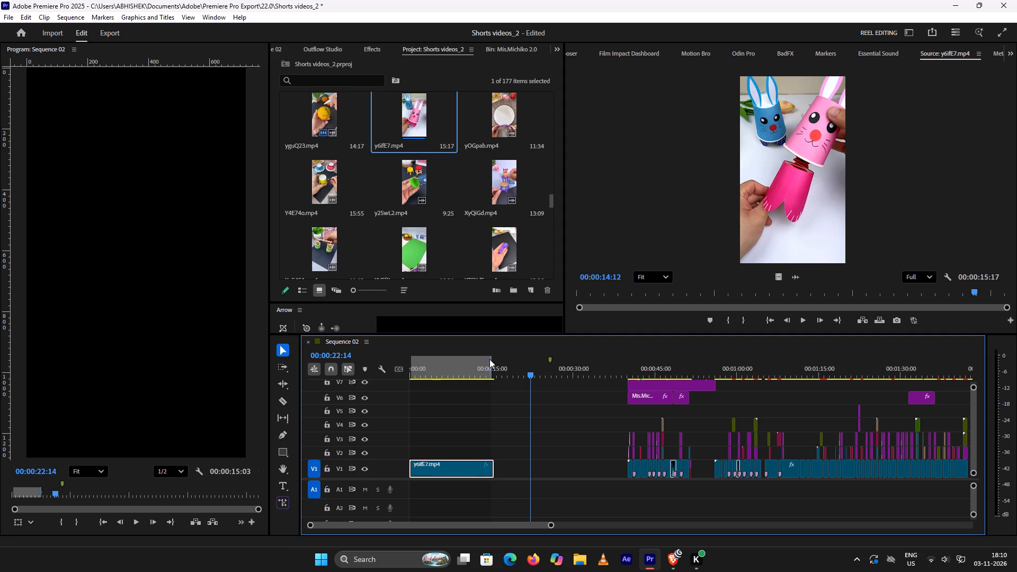
{"action": "left_click", "coordinate": [470, 472]}
{"action": "left_click_drag", "start_coordinate": [532, 374], "coordinate": [492, 376]}
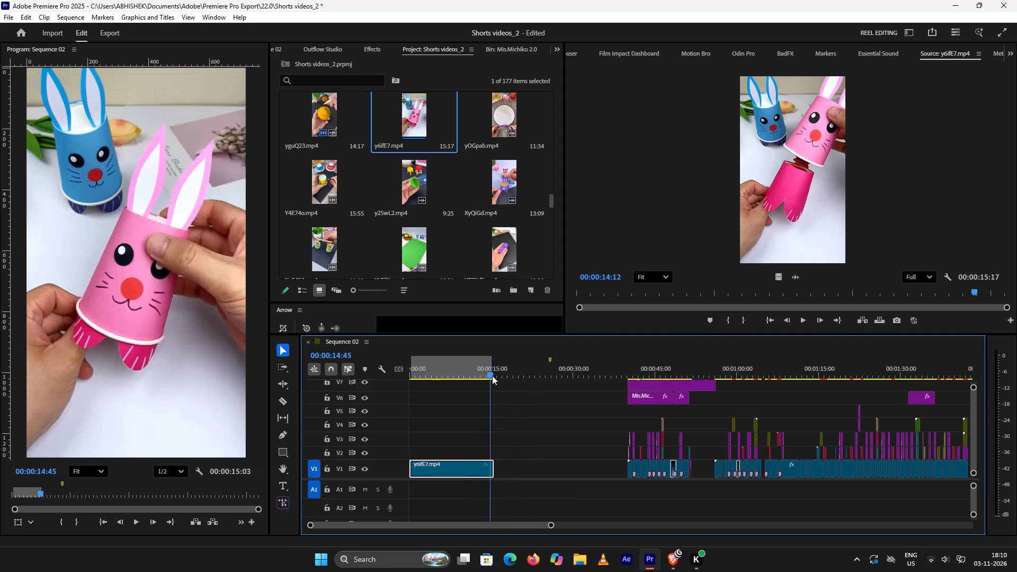
{"action": "left_click_drag", "start_coordinate": [492, 376], "coordinate": [494, 376]}
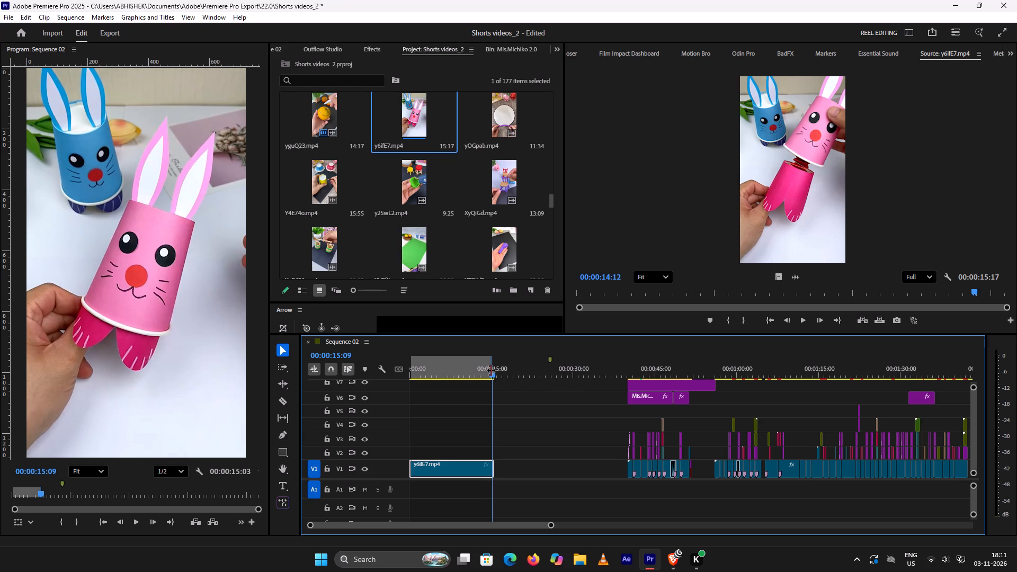
{"action": "left_click_drag", "start_coordinate": [491, 368], "coordinate": [522, 368]}
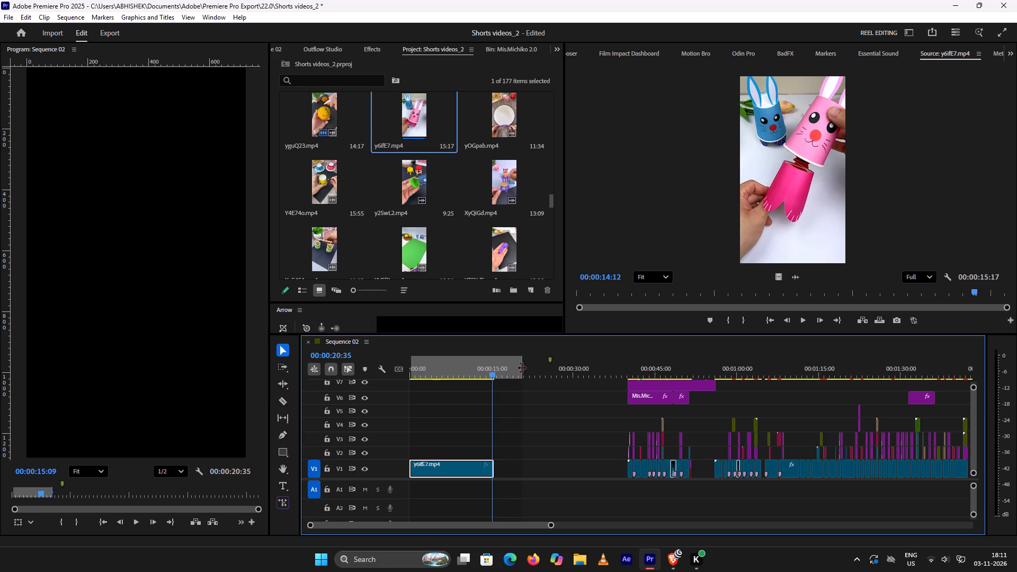
{"action": "left_click_drag", "start_coordinate": [522, 368], "coordinate": [497, 378]}
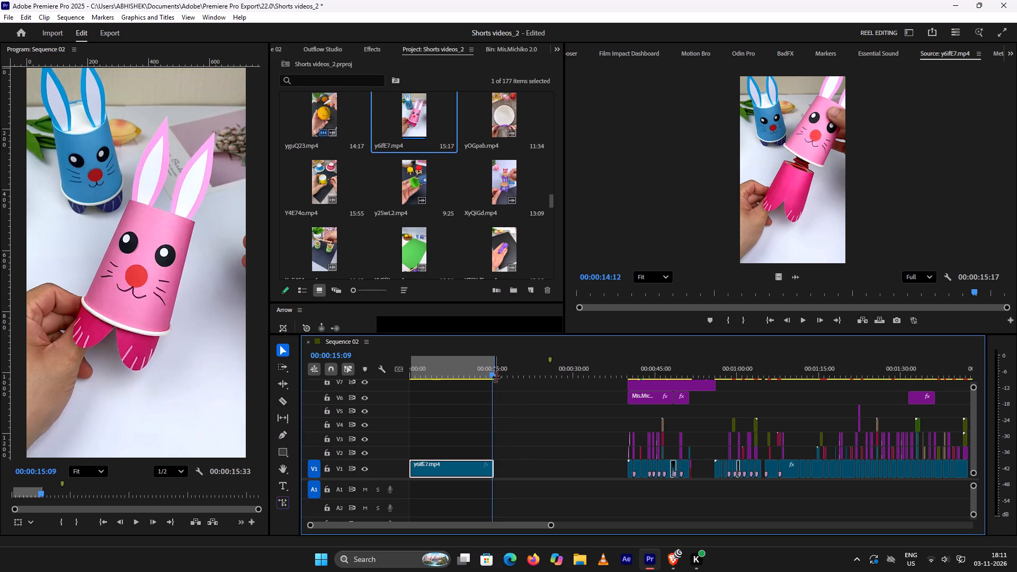
{"action": "left_click_drag", "start_coordinate": [492, 376], "coordinate": [494, 376]}
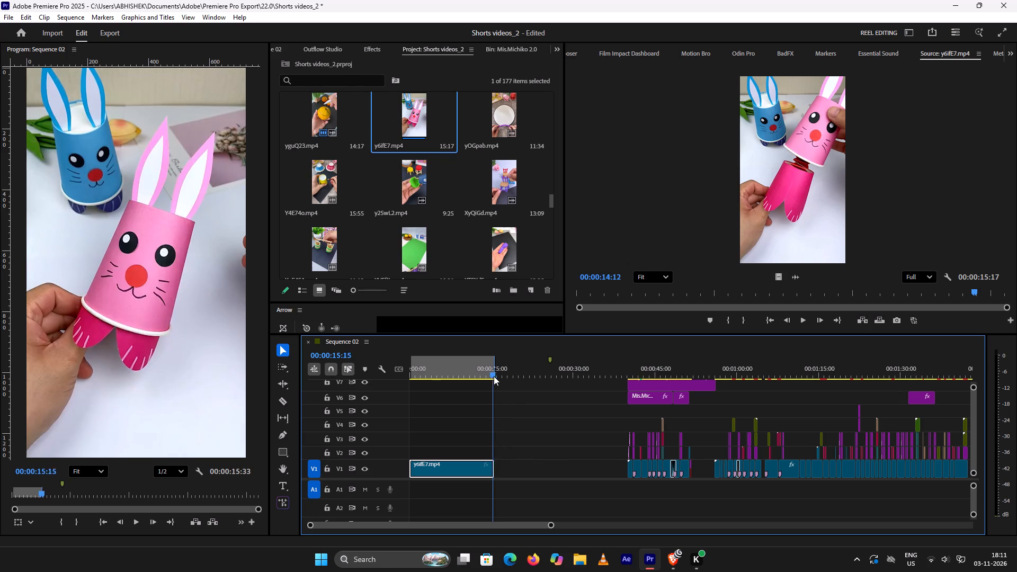
{"action": "left_click_drag", "start_coordinate": [494, 376], "coordinate": [541, 377]}
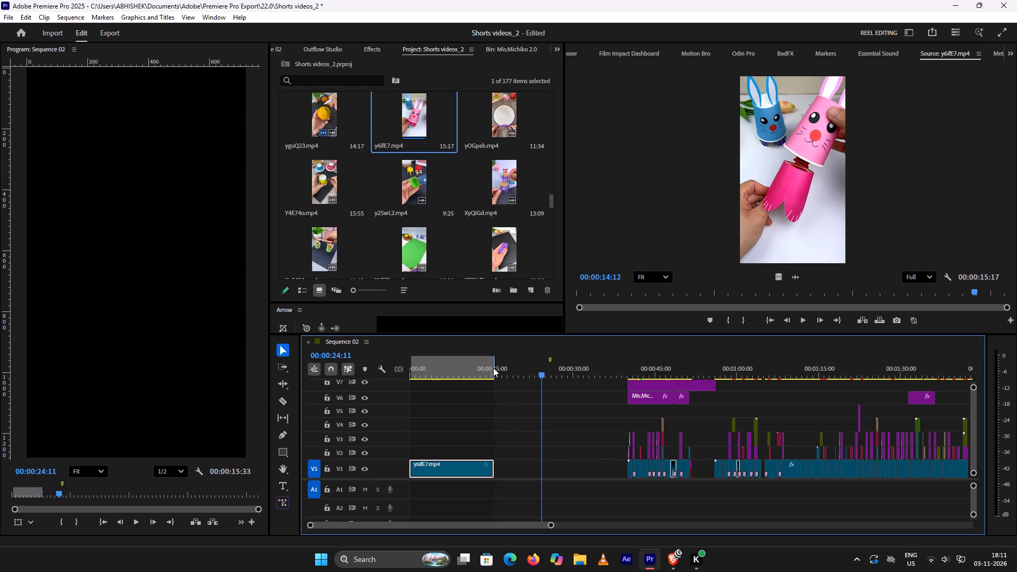
{"action": "left_click", "coordinate": [494, 368]}
{"action": "left_click_drag", "start_coordinate": [496, 367], "coordinate": [498, 374]}
{"action": "left_click_drag", "start_coordinate": [498, 374], "coordinate": [499, 374]}
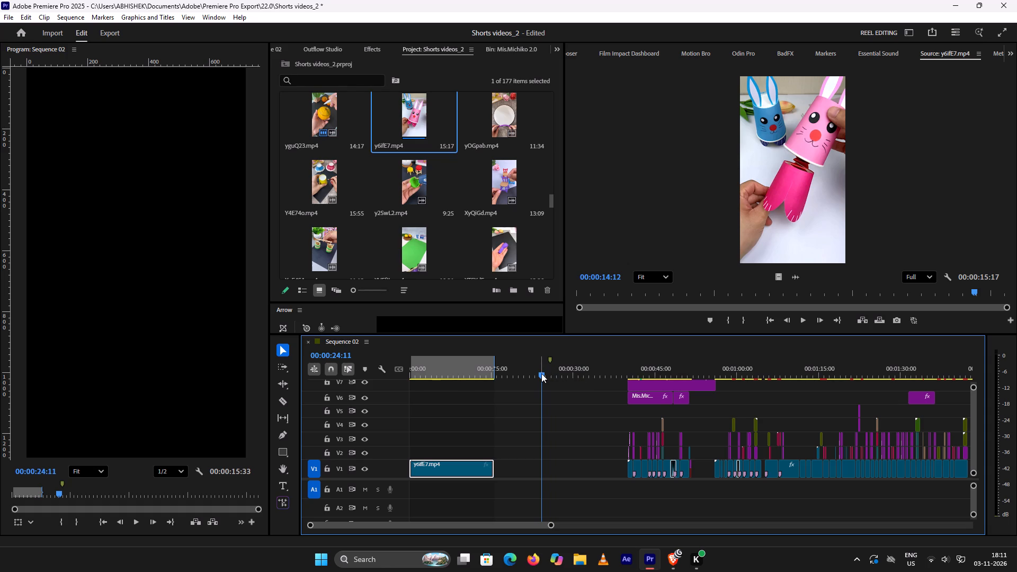
Scrub Sequence 02 across the placed y6ifE7.mp4 clip and the empty stretch after it to review the footage.
{"action": "left_click_drag", "start_coordinate": [541, 373], "coordinate": [505, 372]}
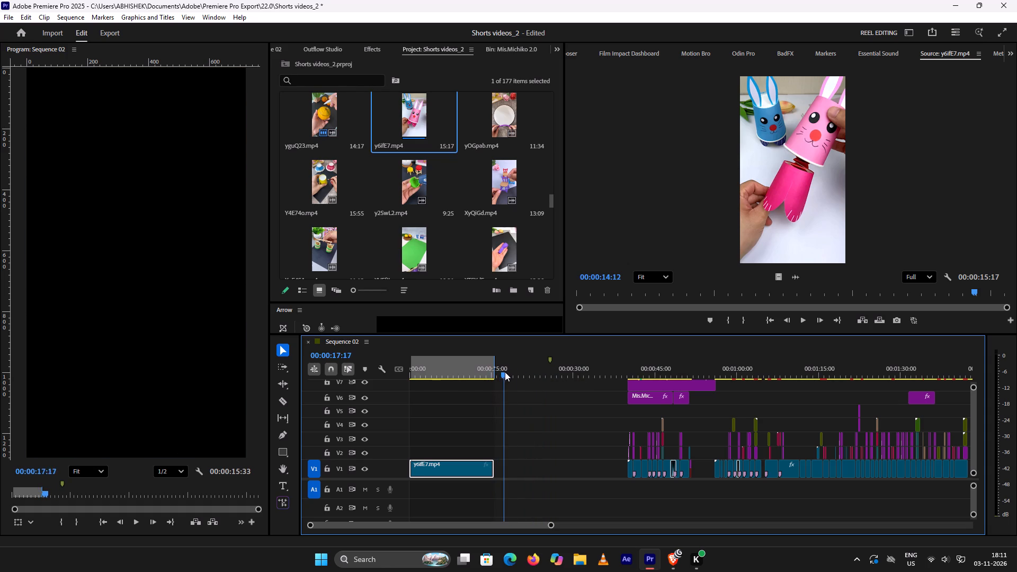
{"action": "left_click_drag", "start_coordinate": [505, 372], "coordinate": [527, 384]}
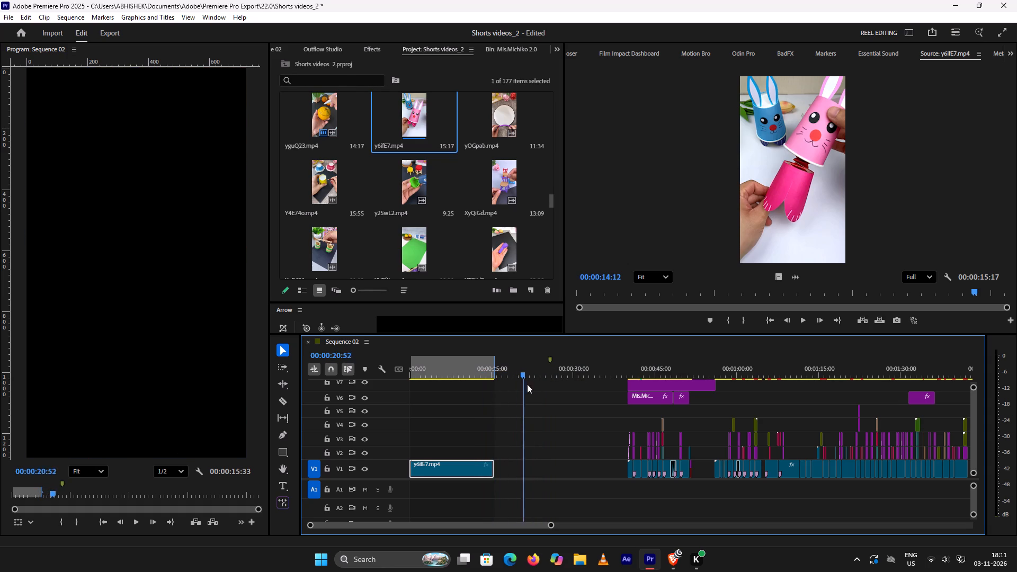
{"action": "left_click_drag", "start_coordinate": [527, 384], "coordinate": [558, 400]}
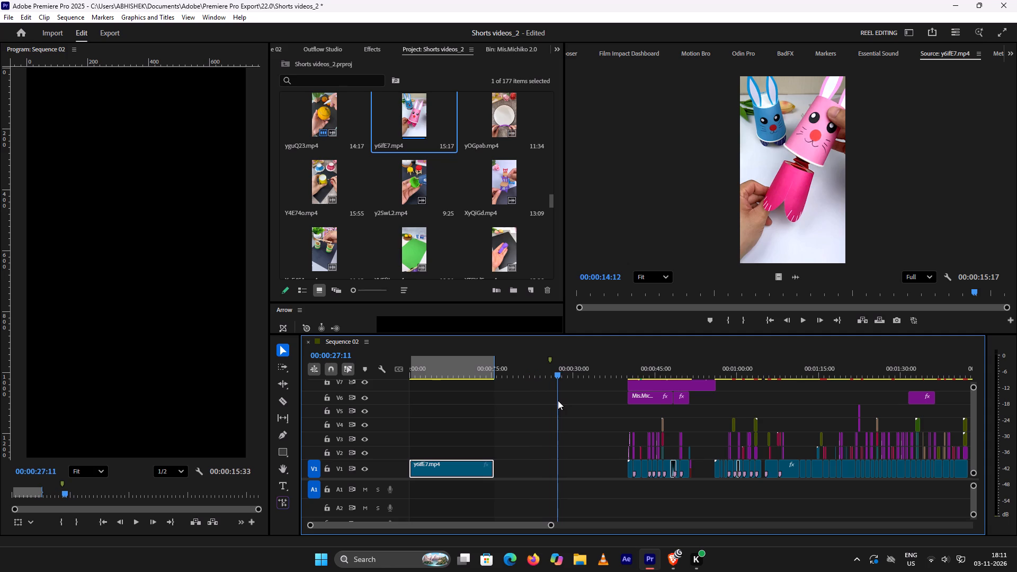
{"action": "left_click_drag", "start_coordinate": [558, 400], "coordinate": [503, 395]}
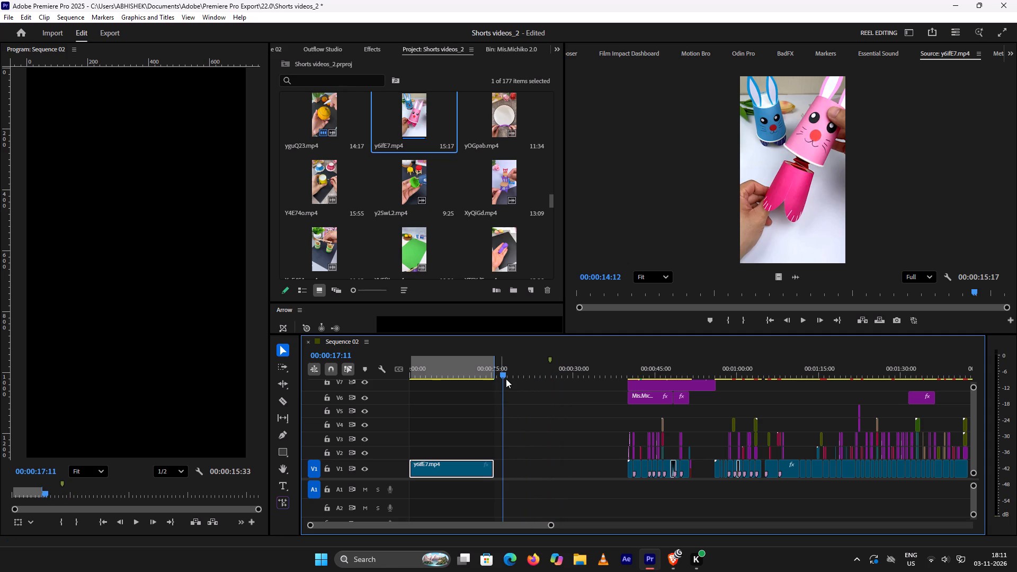
{"action": "left_click_drag", "start_coordinate": [503, 373], "coordinate": [493, 378]}
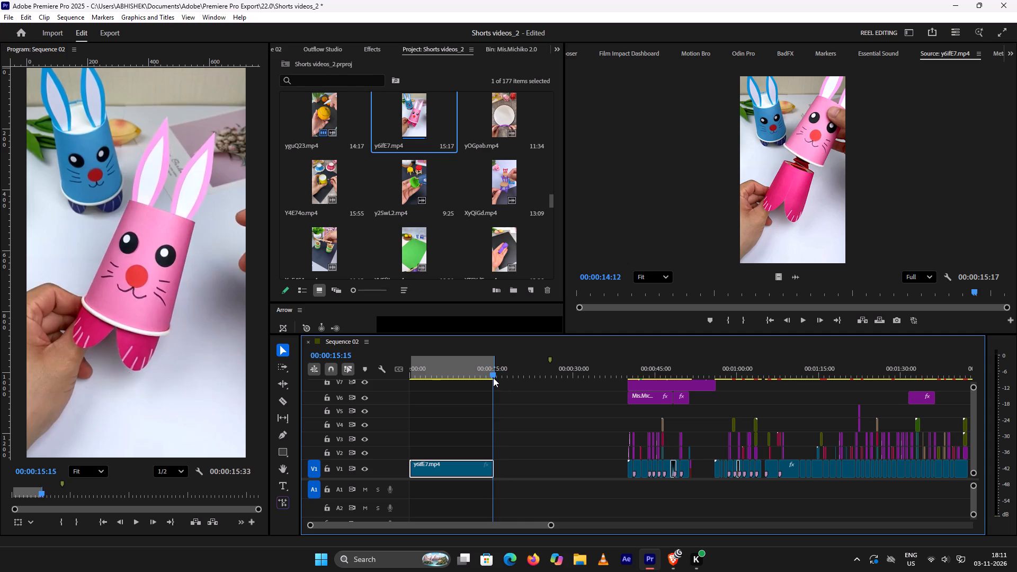
{"action": "left_click_drag", "start_coordinate": [493, 378], "coordinate": [416, 381]}
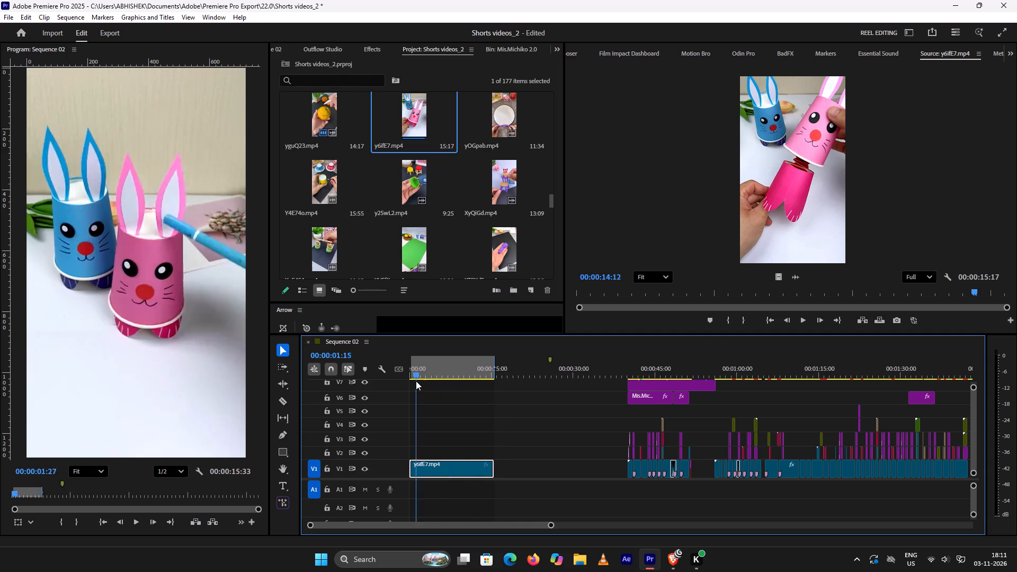
{"action": "left_click_drag", "start_coordinate": [416, 381], "coordinate": [455, 386]}
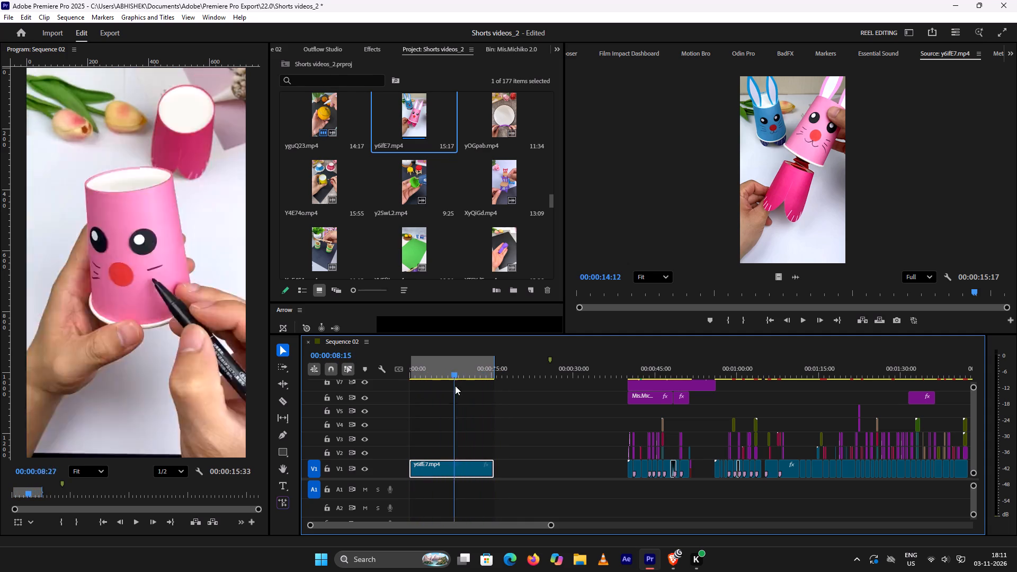
{"action": "left_click_drag", "start_coordinate": [455, 386], "coordinate": [394, 387]}
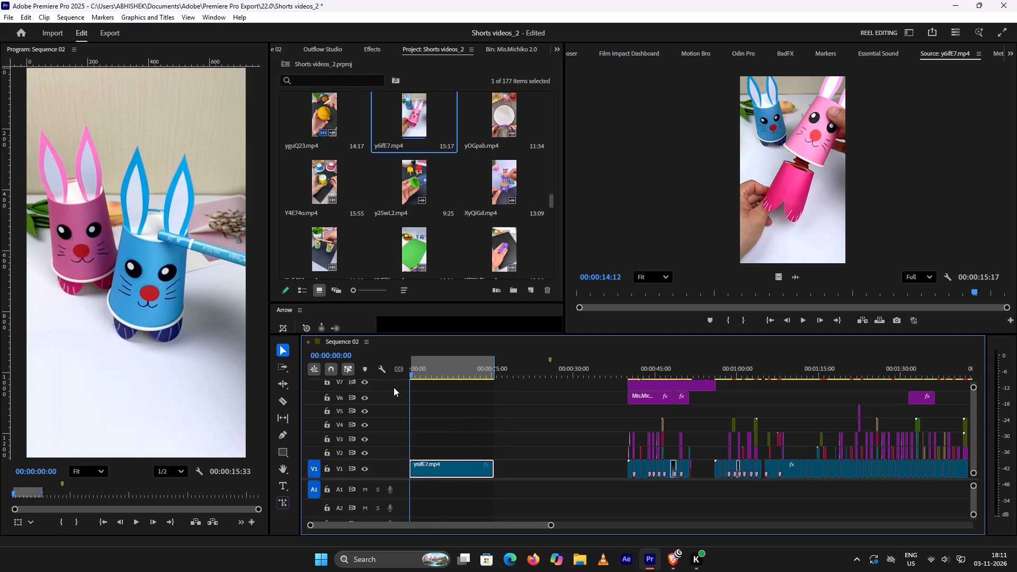
{"action": "left_click_drag", "start_coordinate": [394, 387], "coordinate": [427, 386]}
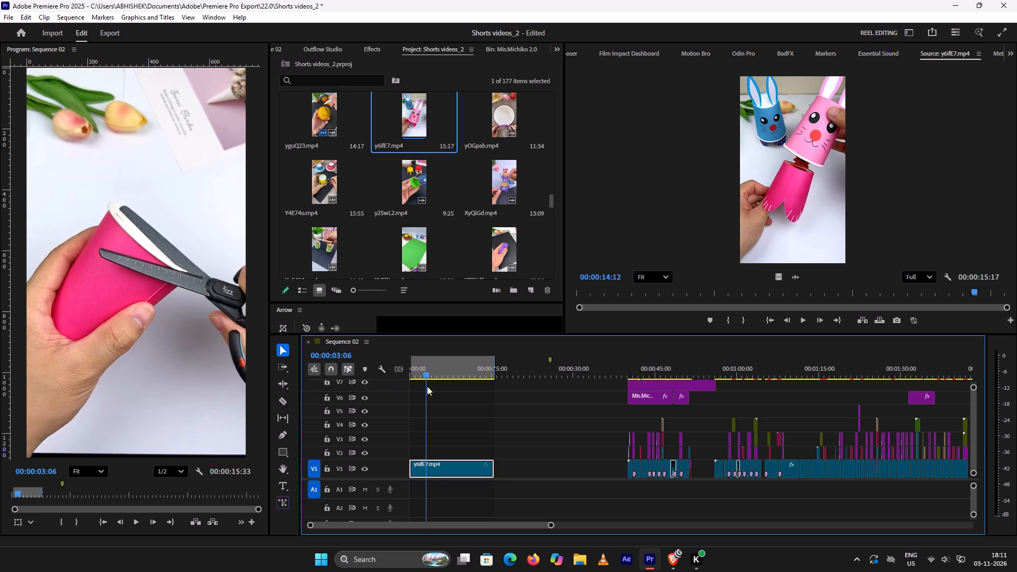
{"action": "left_click_drag", "start_coordinate": [427, 386], "coordinate": [506, 382]}
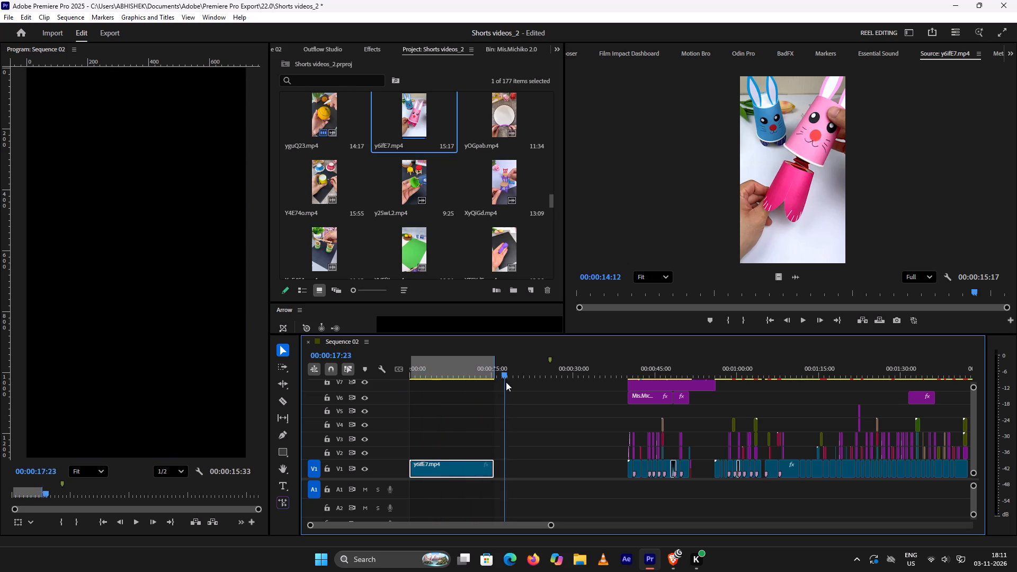
Rate-stretch the end of the y6ifE7.mp4 clip on V1 to a duration of about 20 seconds, at 76.56% speed.
{"action": "left_click_drag", "start_coordinate": [506, 382], "coordinate": [492, 392]}
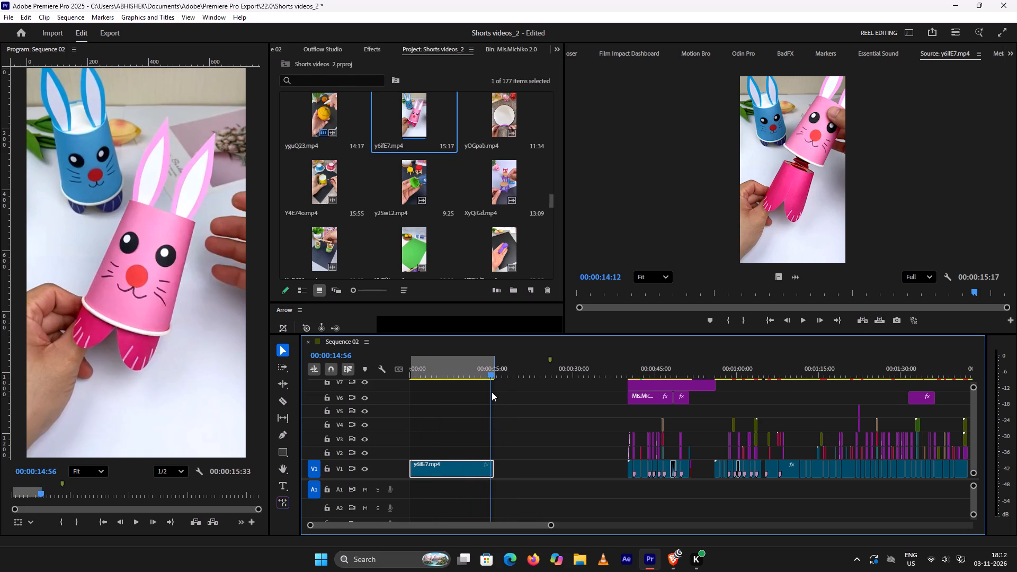
{"action": "left_click_drag", "start_coordinate": [492, 392], "coordinate": [492, 392]}
{"action": "left_click", "coordinate": [479, 473]}
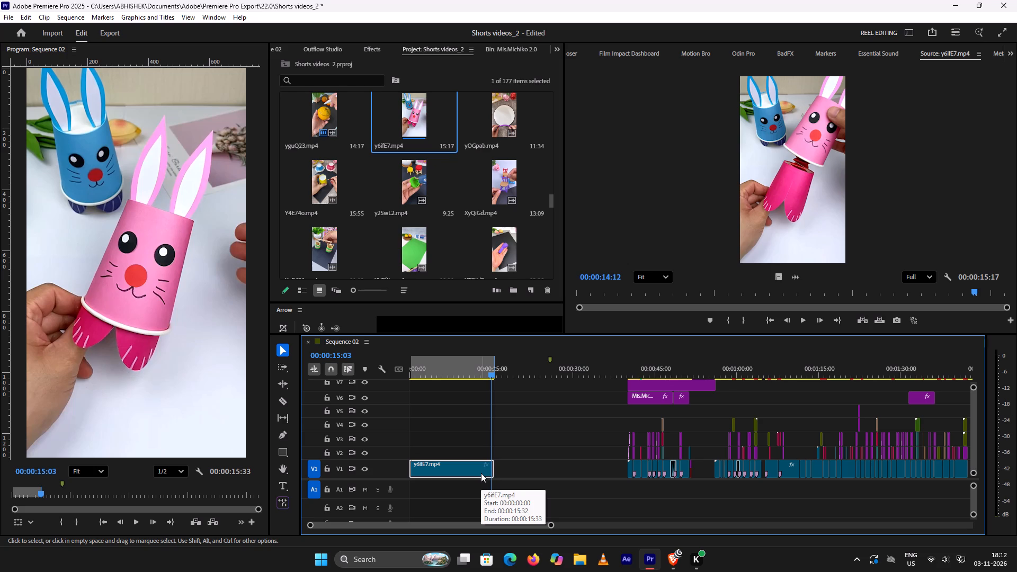
{"action": "key", "text": "r"}
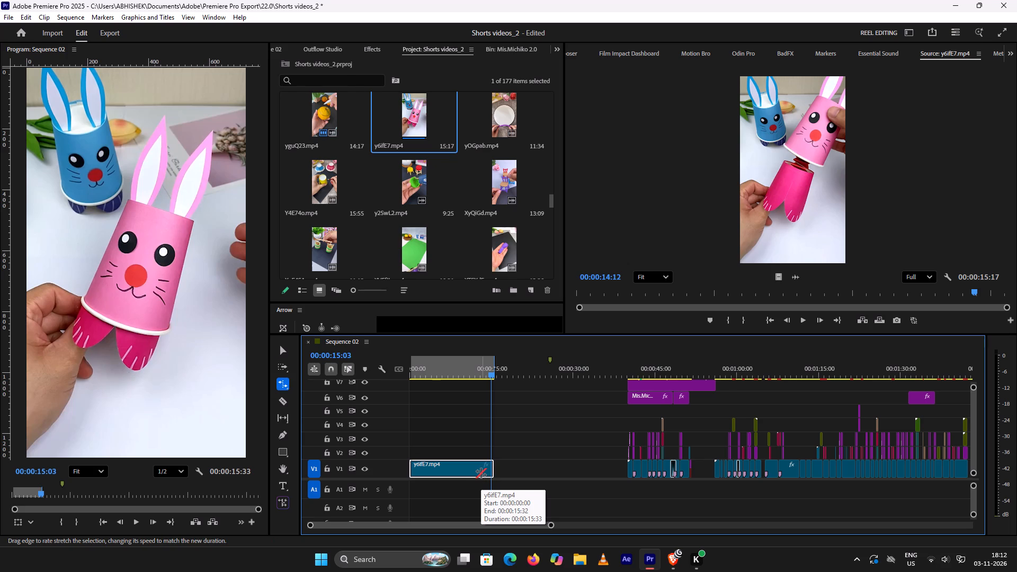
{"action": "left_click", "coordinate": [481, 473]}
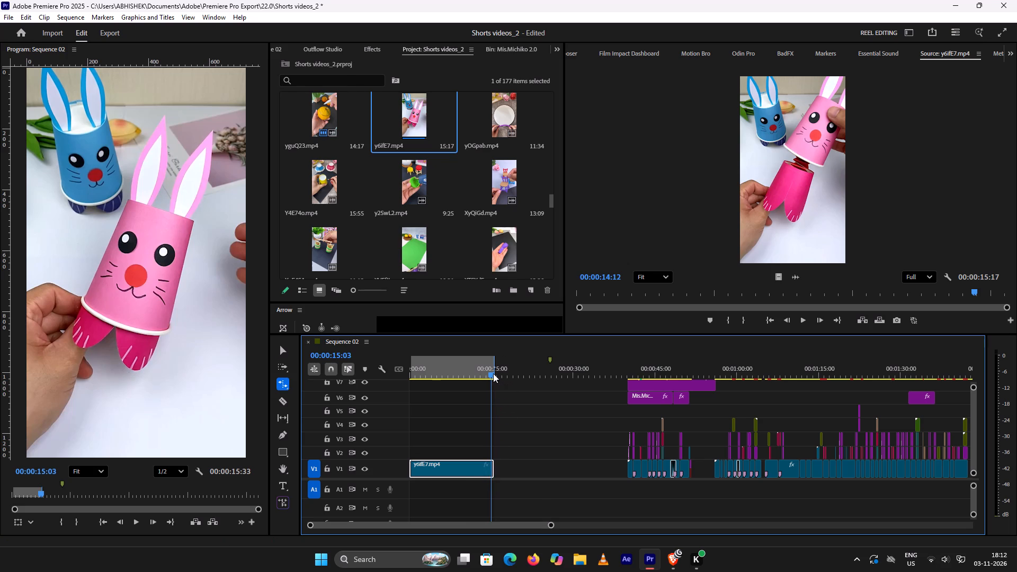
{"action": "left_click_drag", "start_coordinate": [492, 374], "coordinate": [470, 377]}
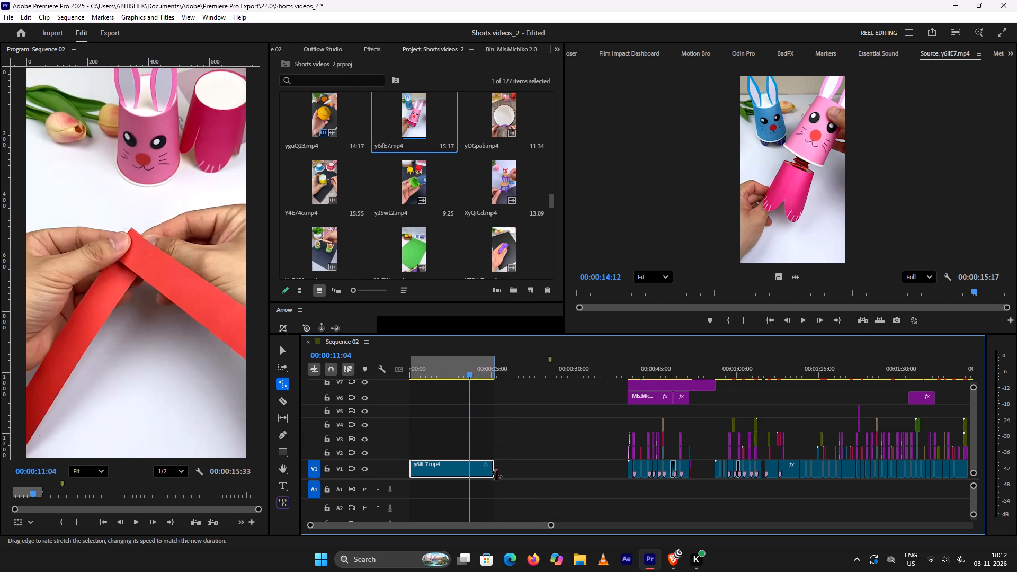
{"action": "left_click_drag", "start_coordinate": [495, 471], "coordinate": [502, 471]}
{"action": "left_click_drag", "start_coordinate": [502, 471], "coordinate": [517, 473]}
{"action": "left_click", "coordinate": [493, 439]}
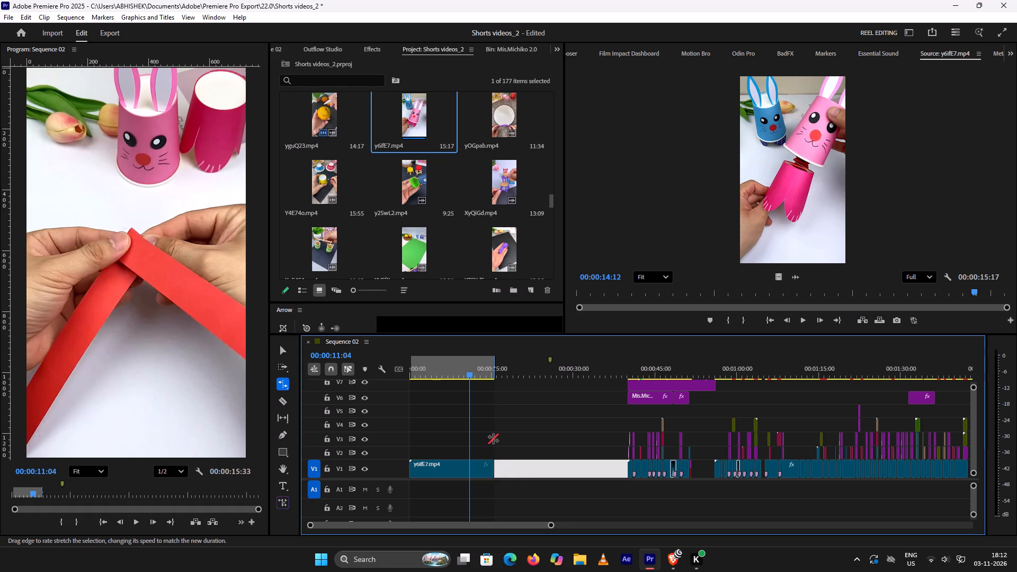
{"action": "left_click", "coordinate": [484, 476]}
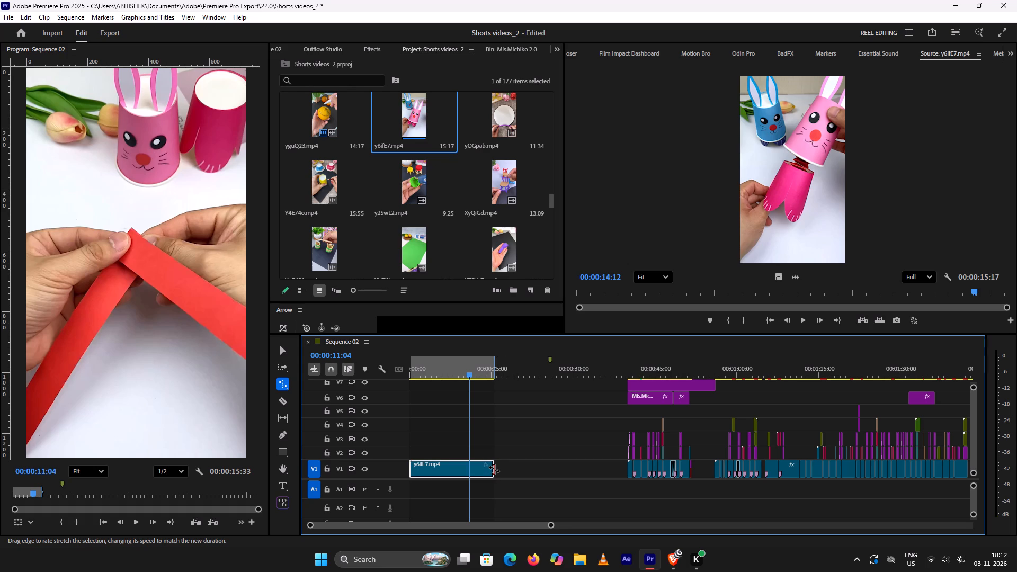
{"action": "left_click_drag", "start_coordinate": [494, 469], "coordinate": [520, 469]}
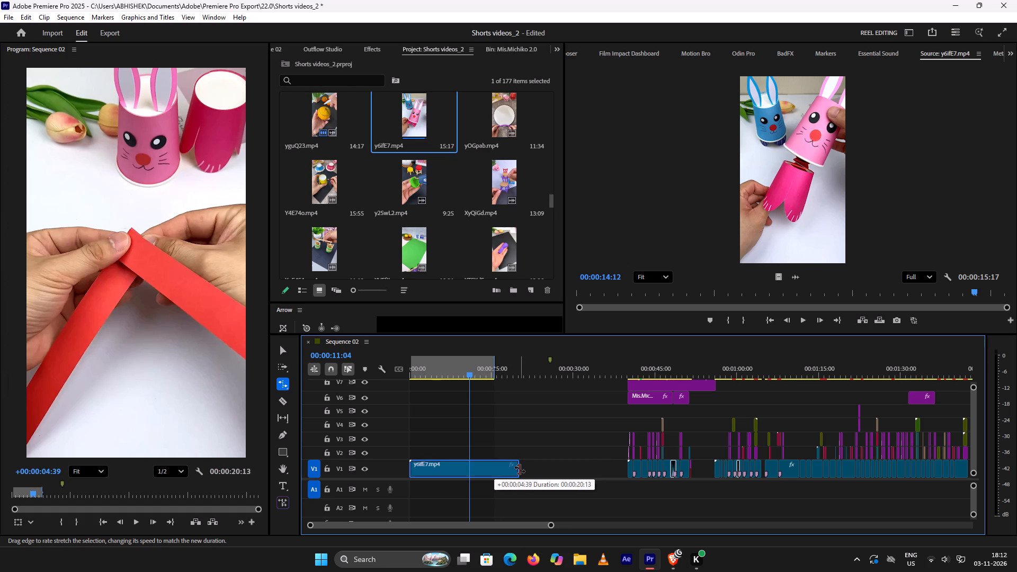
{"action": "left_click_drag", "start_coordinate": [520, 469], "coordinate": [520, 469]}
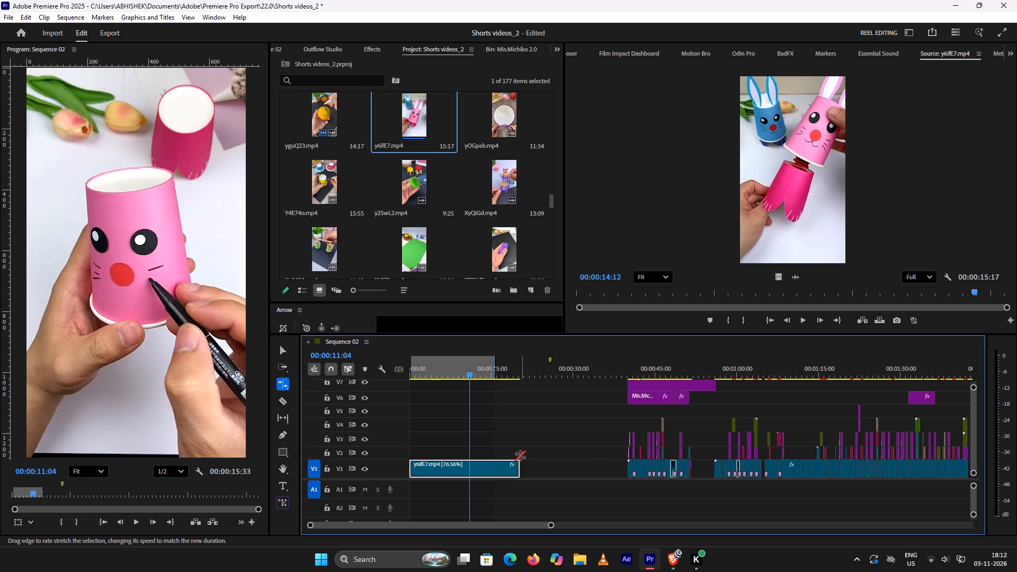
Scrub back and forth through the slowed y6ifE7.mp4 clip to review its craft scenes, finishing at the sequence start.
{"action": "left_click_drag", "start_coordinate": [472, 375], "coordinate": [490, 378]}
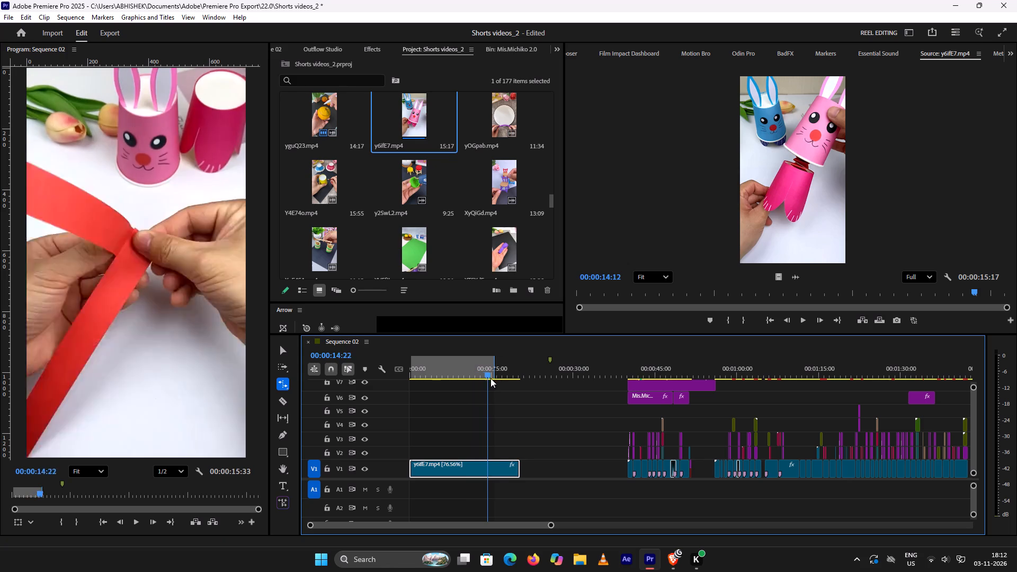
{"action": "left_click_drag", "start_coordinate": [490, 378], "coordinate": [479, 393]}
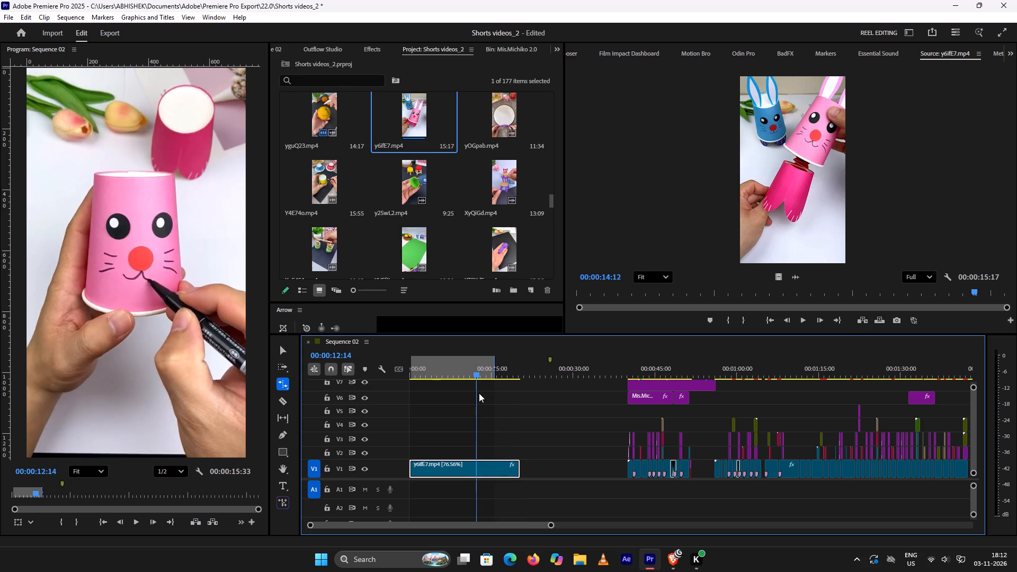
{"action": "left_click_drag", "start_coordinate": [479, 393], "coordinate": [493, 393]}
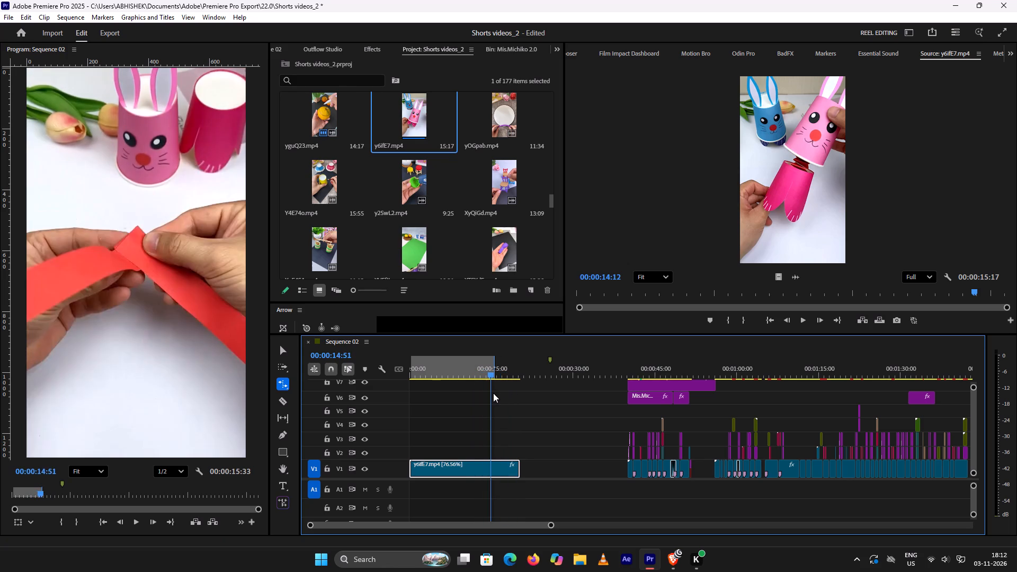
{"action": "left_click_drag", "start_coordinate": [493, 393], "coordinate": [489, 404]}
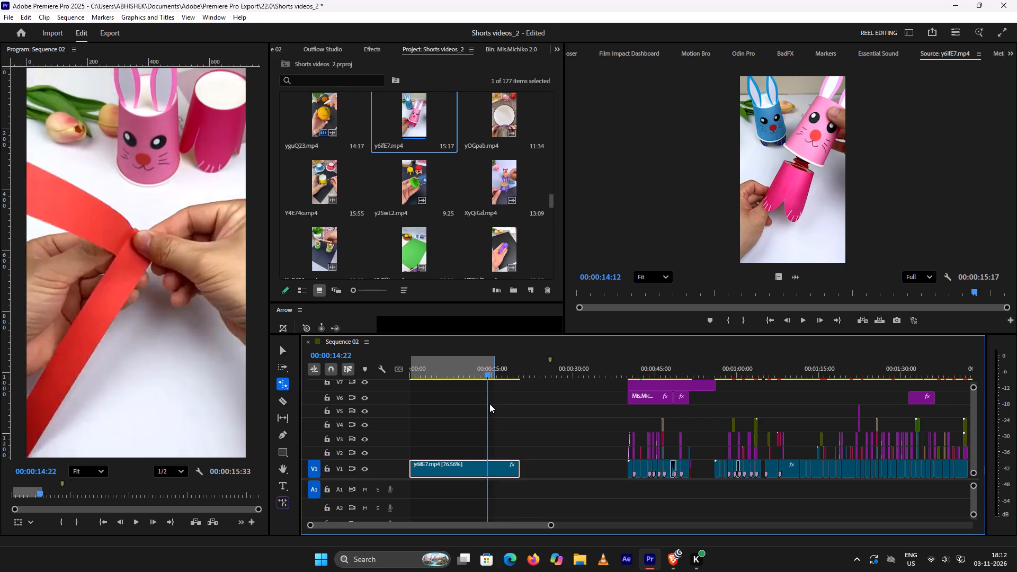
{"action": "left_click_drag", "start_coordinate": [489, 404], "coordinate": [497, 408]}
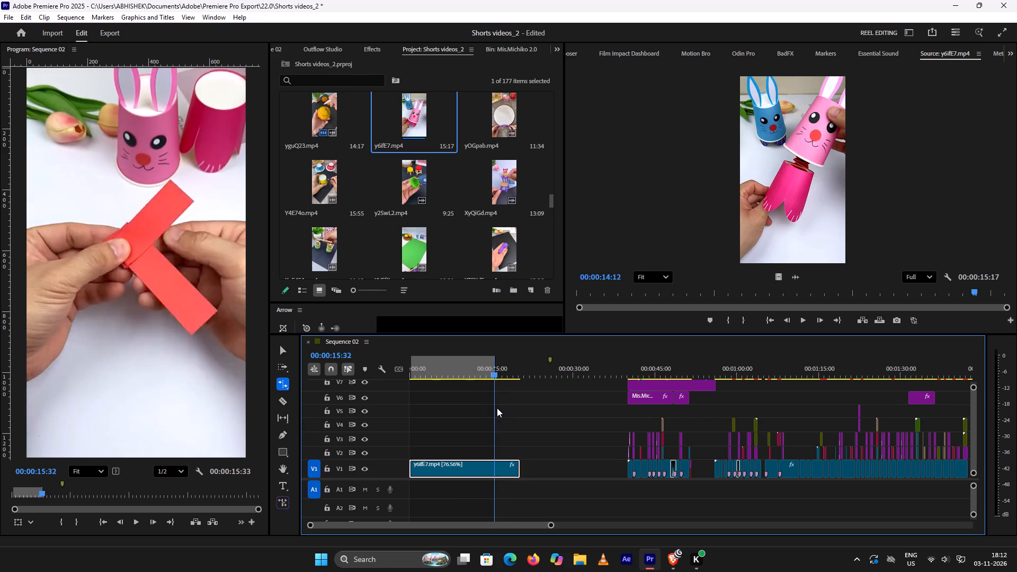
{"action": "left_click_drag", "start_coordinate": [497, 408], "coordinate": [518, 410]}
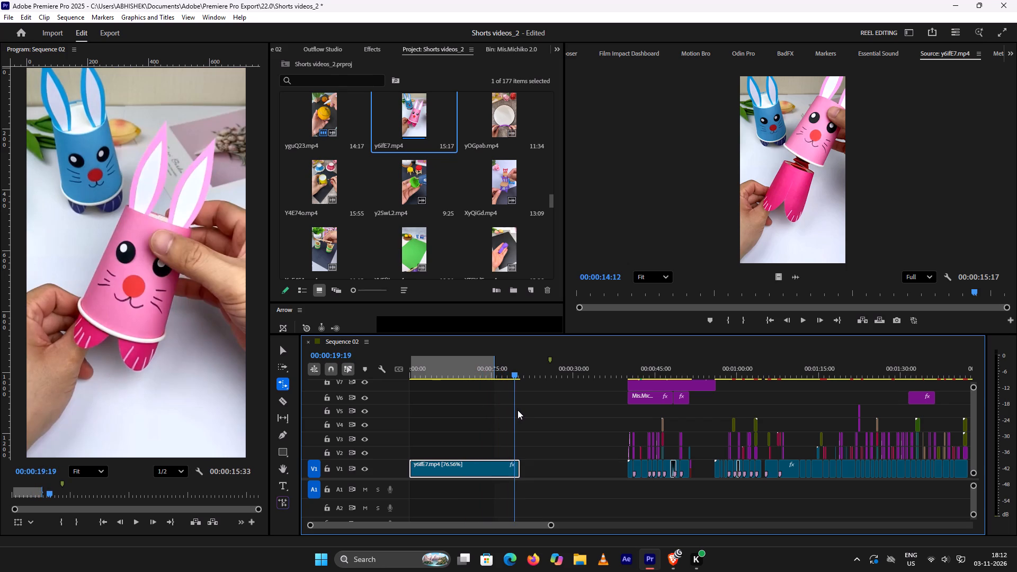
{"action": "left_click_drag", "start_coordinate": [518, 410], "coordinate": [478, 416]}
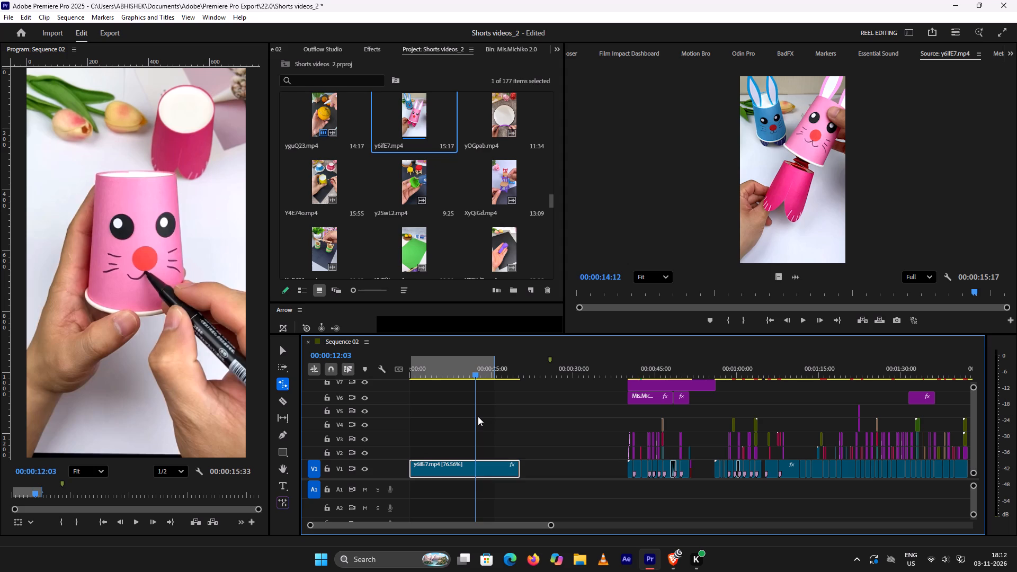
{"action": "left_click_drag", "start_coordinate": [478, 416], "coordinate": [501, 418]}
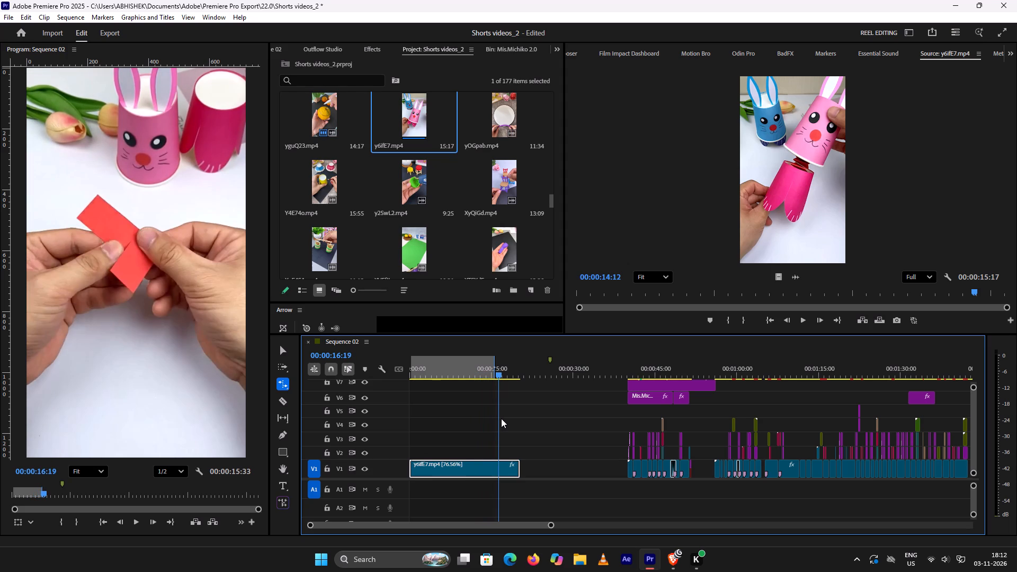
{"action": "left_click_drag", "start_coordinate": [501, 418], "coordinate": [518, 423]}
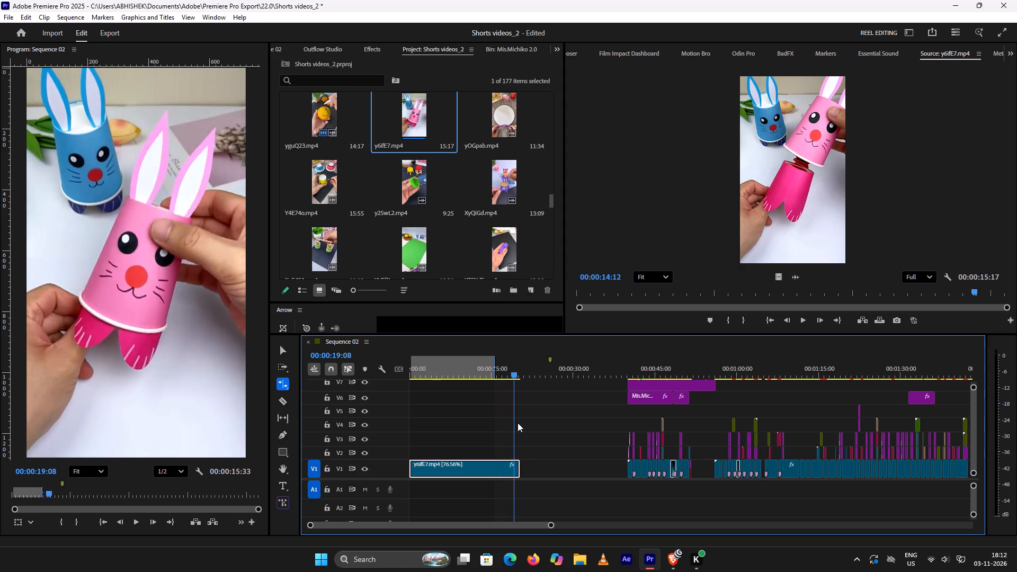
{"action": "left_click_drag", "start_coordinate": [518, 423], "coordinate": [524, 425]}
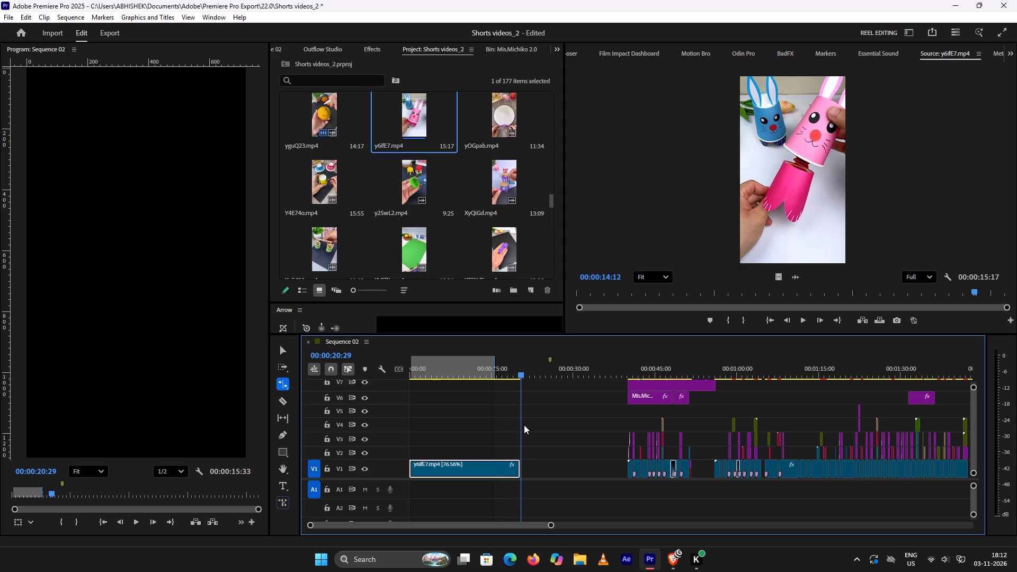
{"action": "left_click_drag", "start_coordinate": [524, 425], "coordinate": [522, 426]}
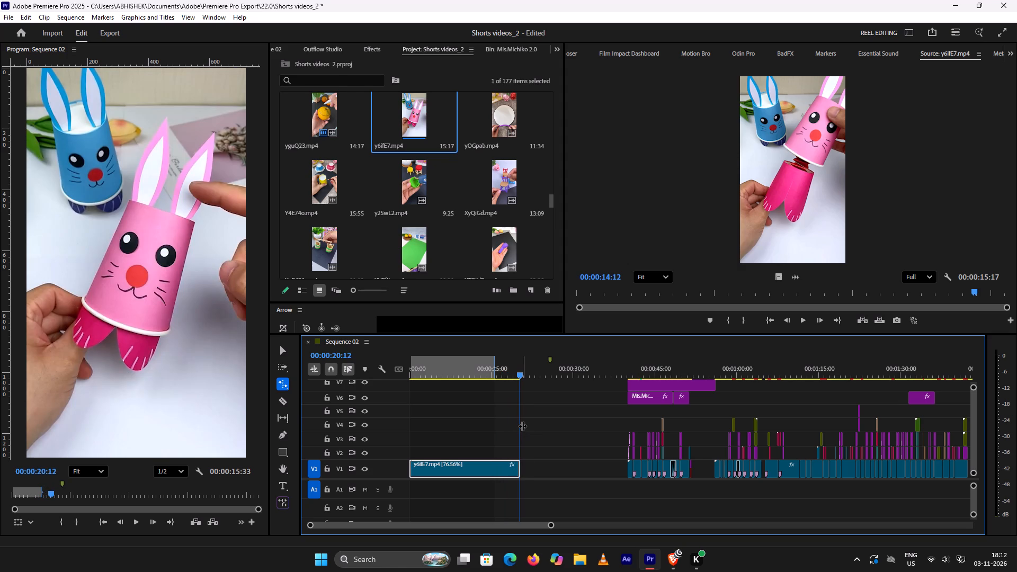
{"action": "left_click_drag", "start_coordinate": [519, 375], "coordinate": [485, 385]}
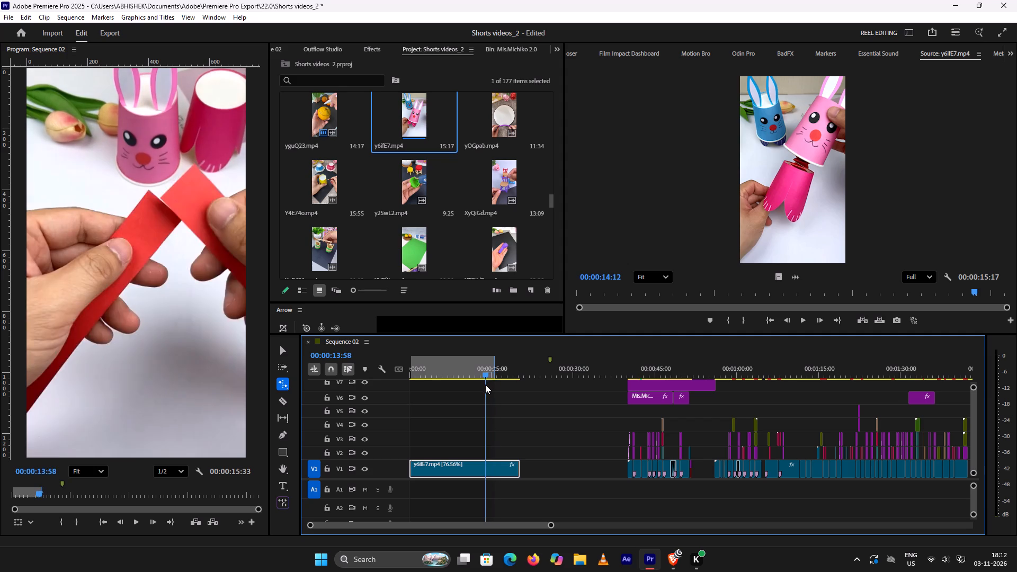
{"action": "left_click_drag", "start_coordinate": [485, 385], "coordinate": [515, 385]}
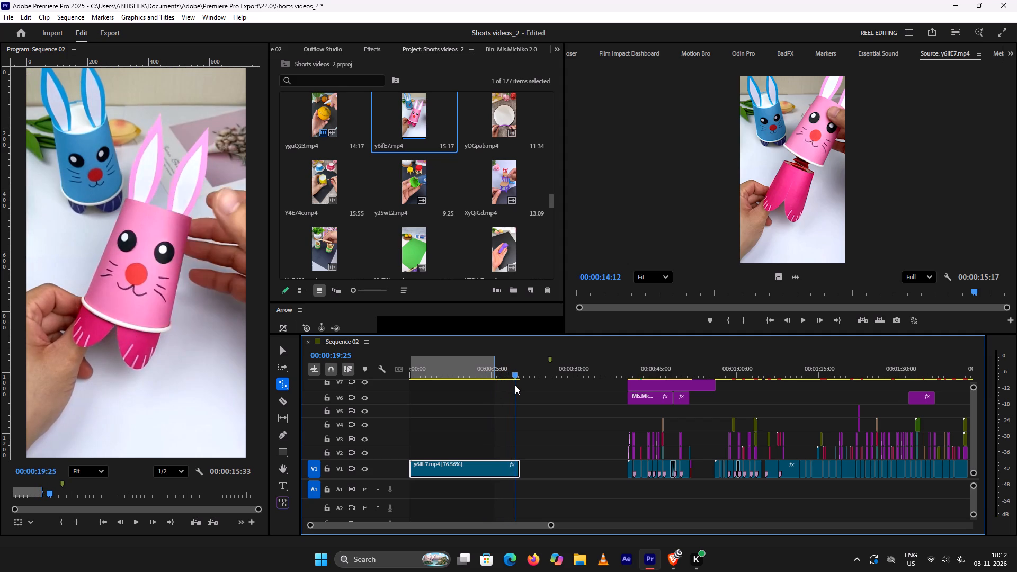
{"action": "left_click_drag", "start_coordinate": [515, 385], "coordinate": [503, 394]}
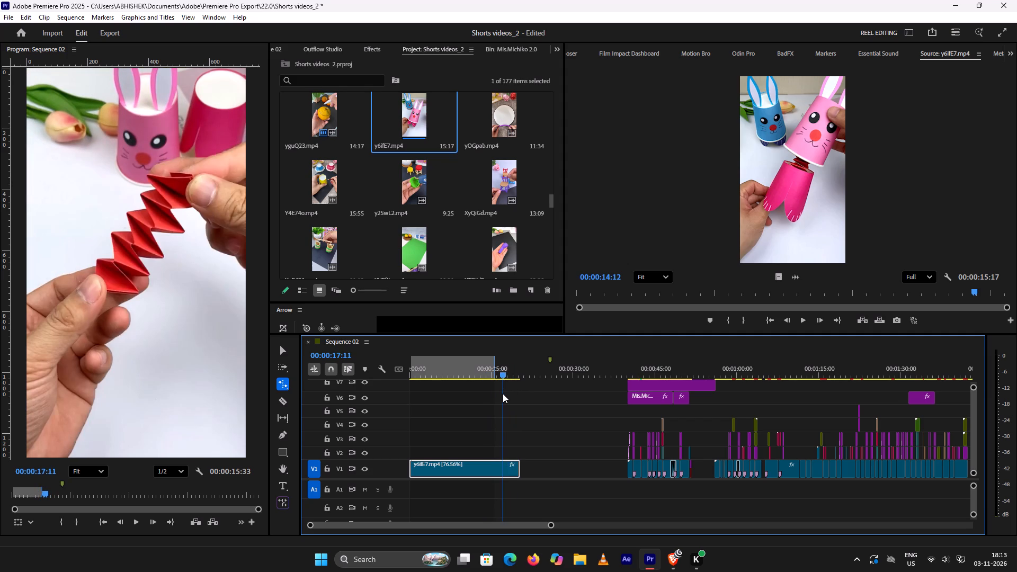
{"action": "left_click_drag", "start_coordinate": [503, 394], "coordinate": [516, 396]}
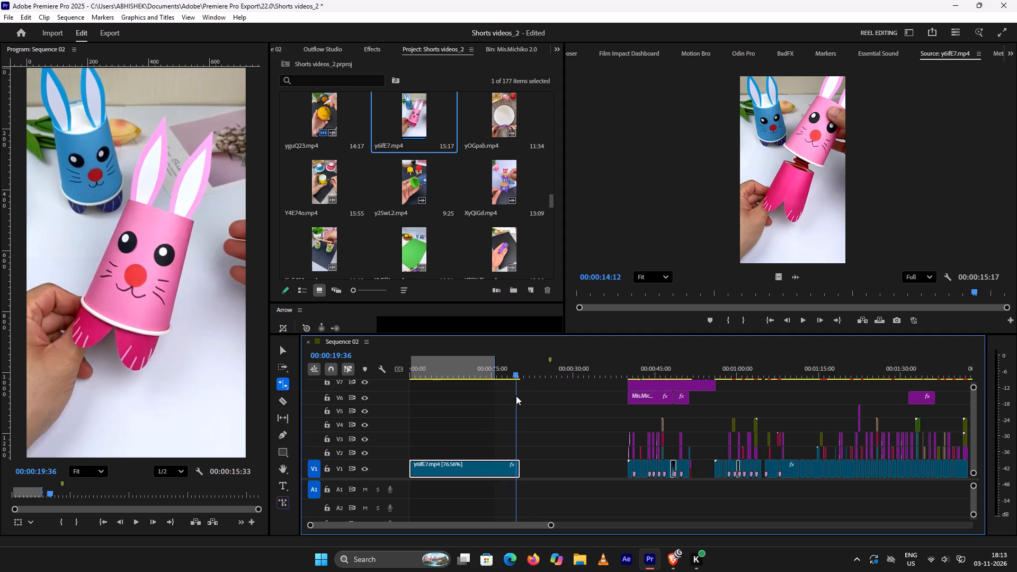
{"action": "left_click_drag", "start_coordinate": [516, 396], "coordinate": [519, 396]}
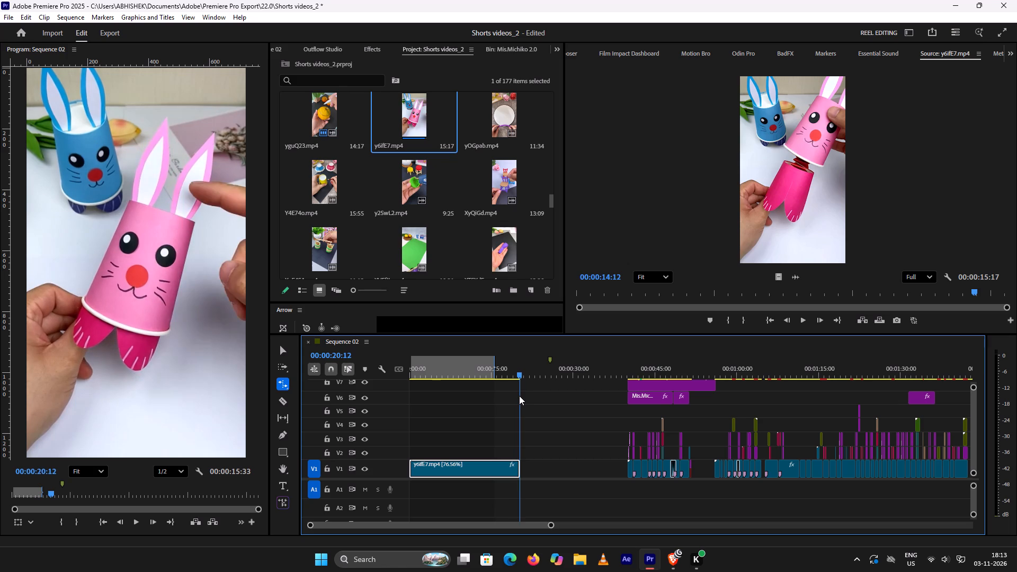
{"action": "left_click_drag", "start_coordinate": [519, 396], "coordinate": [511, 403]}
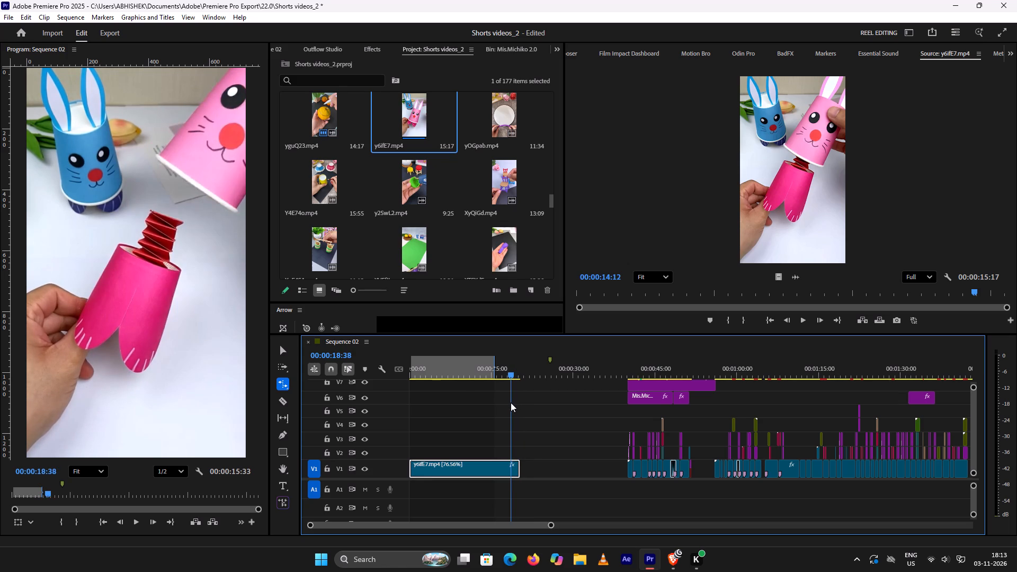
{"action": "left_click_drag", "start_coordinate": [511, 403], "coordinate": [446, 423]}
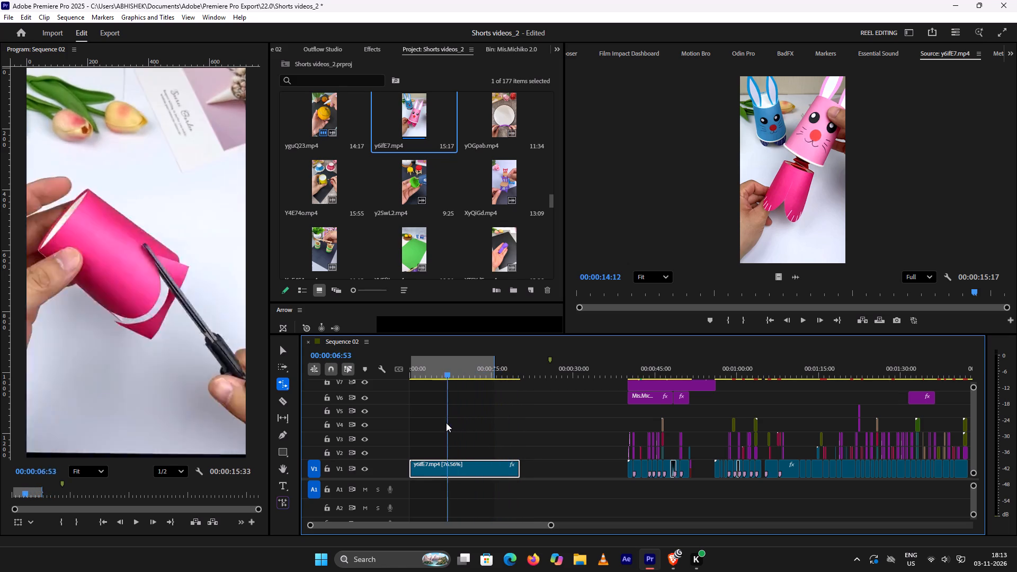
{"action": "left_click_drag", "start_coordinate": [446, 423], "coordinate": [405, 423]}
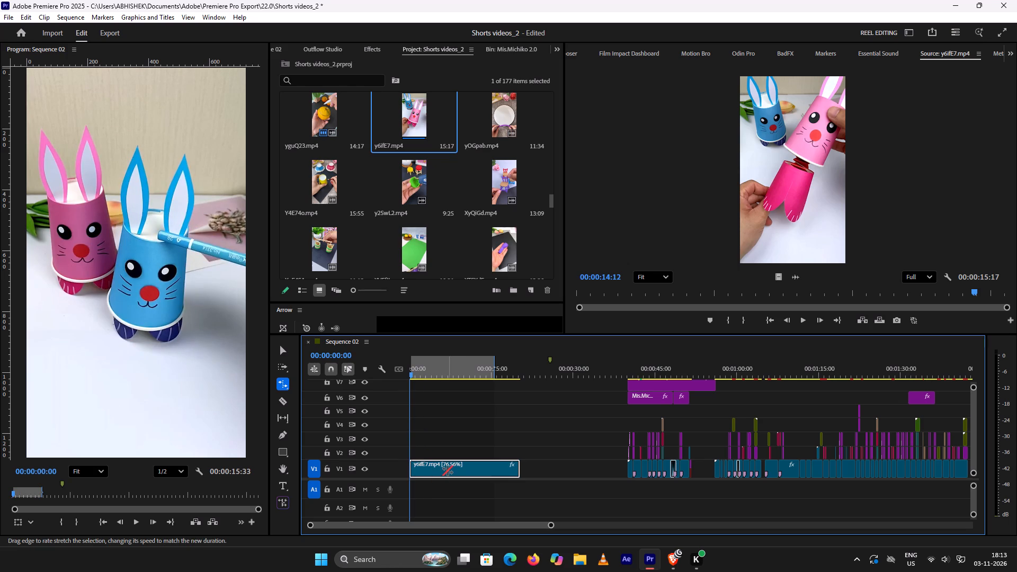
Run Scene Edit Detection on the y6ifE7.mp4 clip on V1, applying a cut and creating a clip marker at each detected cut point.
{"action": "key", "text": "v"}
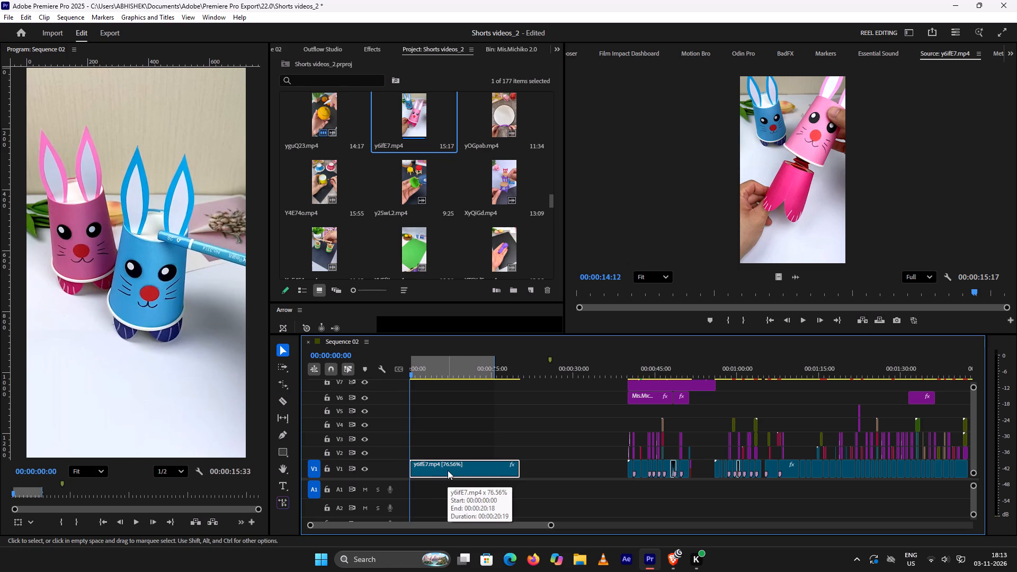
{"action": "right_click", "coordinate": [448, 470]}
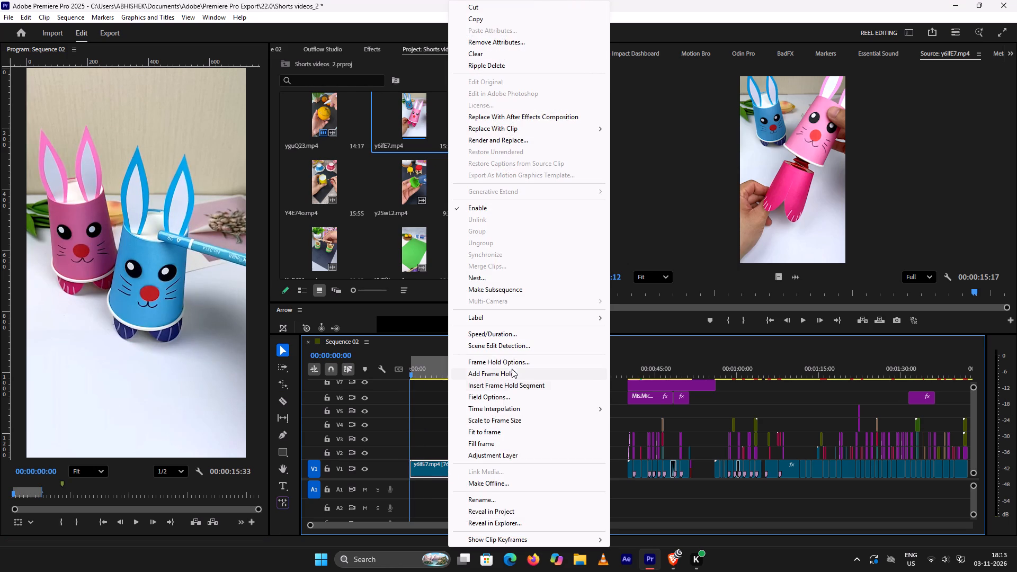
{"action": "left_click", "coordinate": [522, 346]}
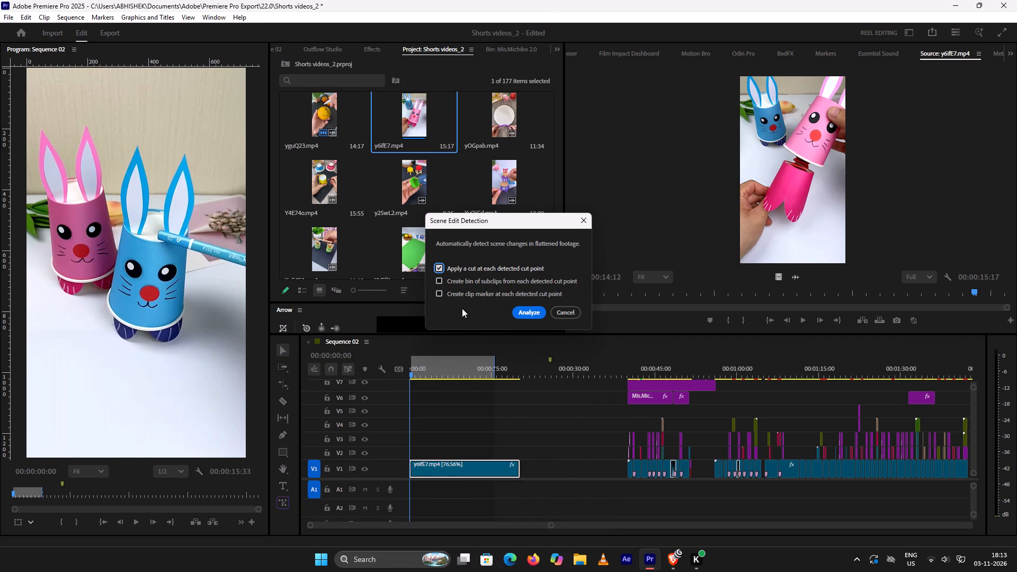
{"action": "left_click", "coordinate": [438, 293]}
{"action": "left_click", "coordinate": [528, 312]}
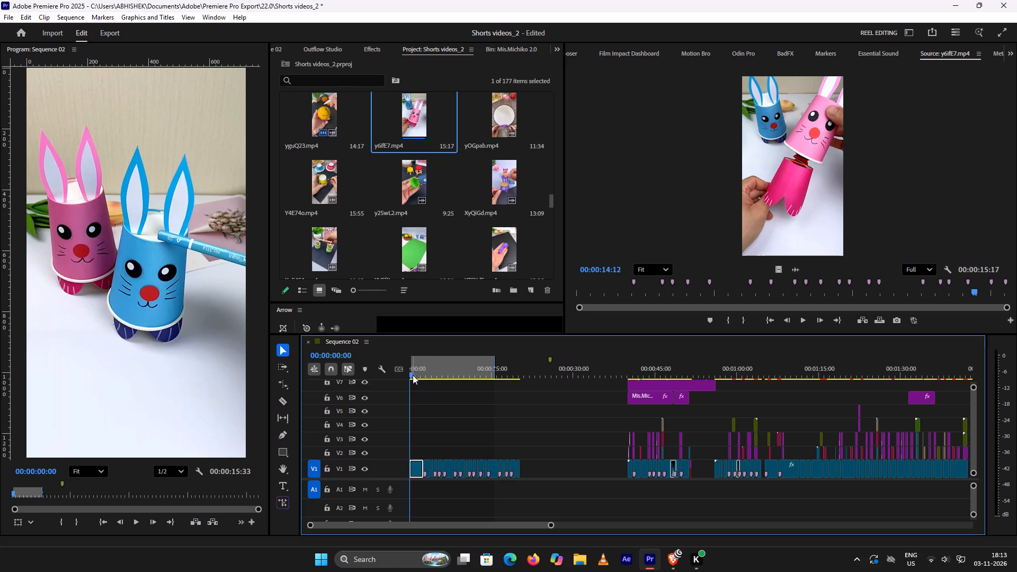
Scrub through the scene-cut y6ifE7.mp4 clips from the sequence start, examining the closing rabbit shot around the 20-second end closely.
{"action": "left_click_drag", "start_coordinate": [411, 373], "coordinate": [422, 373]}
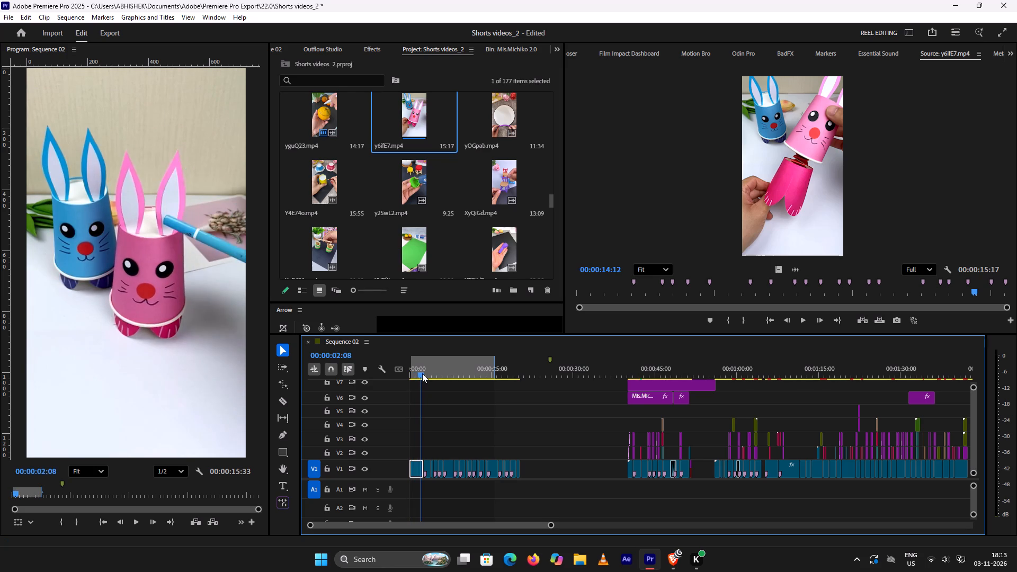
{"action": "left_click_drag", "start_coordinate": [422, 373], "coordinate": [433, 375]}
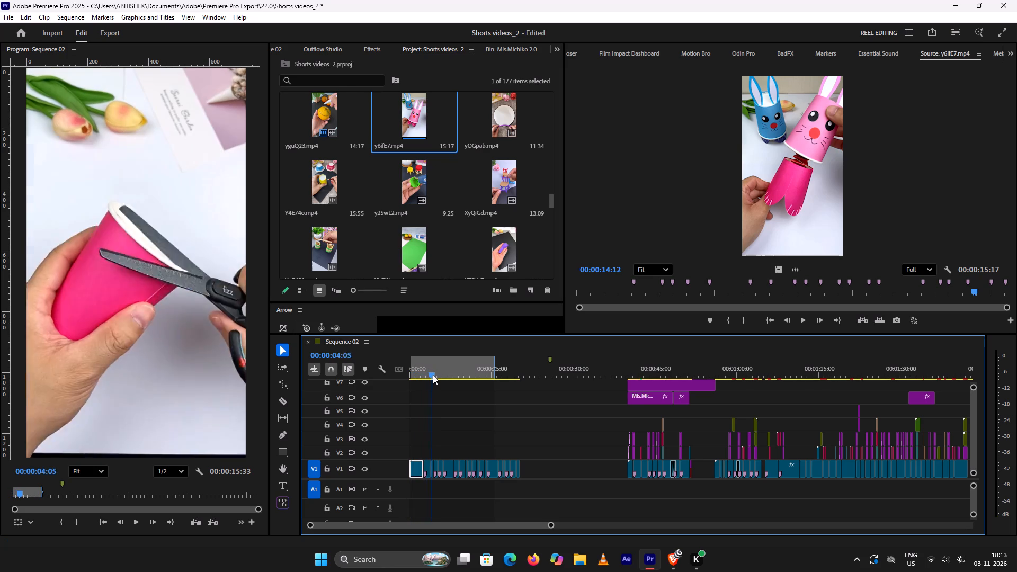
{"action": "left_click_drag", "start_coordinate": [433, 375], "coordinate": [445, 379]}
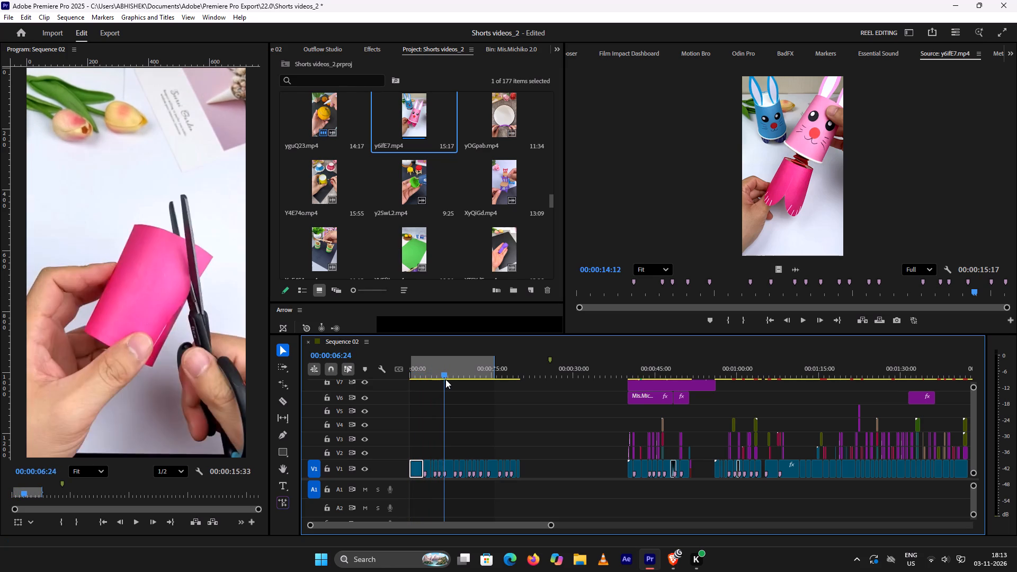
{"action": "left_click_drag", "start_coordinate": [445, 379], "coordinate": [479, 375]}
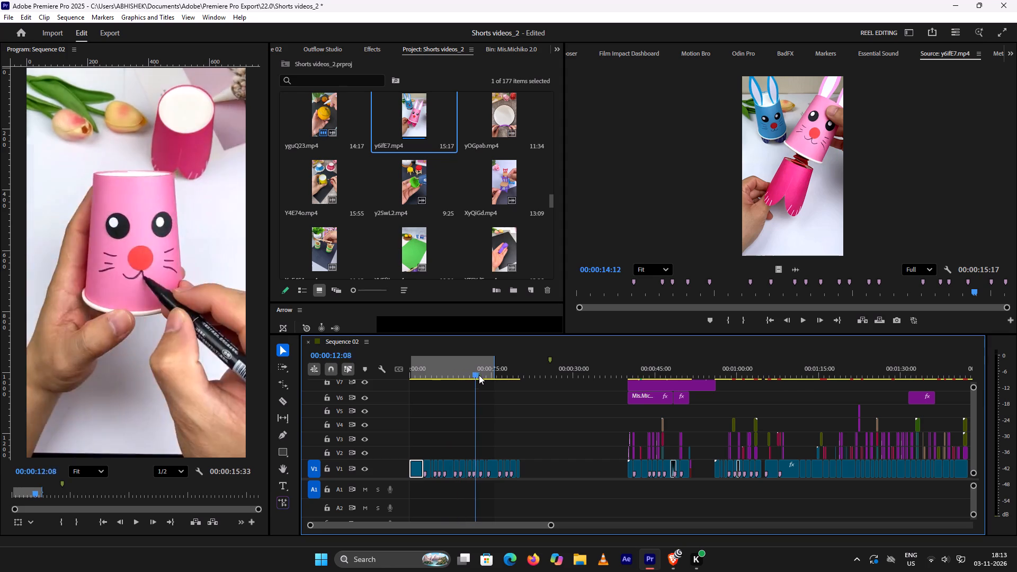
{"action": "left_click_drag", "start_coordinate": [479, 375], "coordinate": [516, 382]}
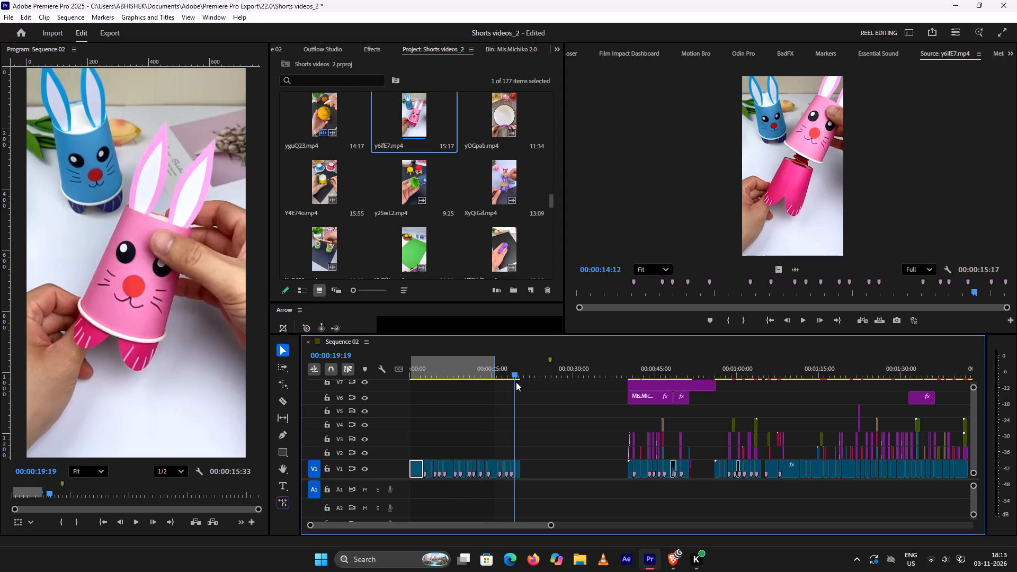
{"action": "left_click_drag", "start_coordinate": [516, 382], "coordinate": [519, 387]}
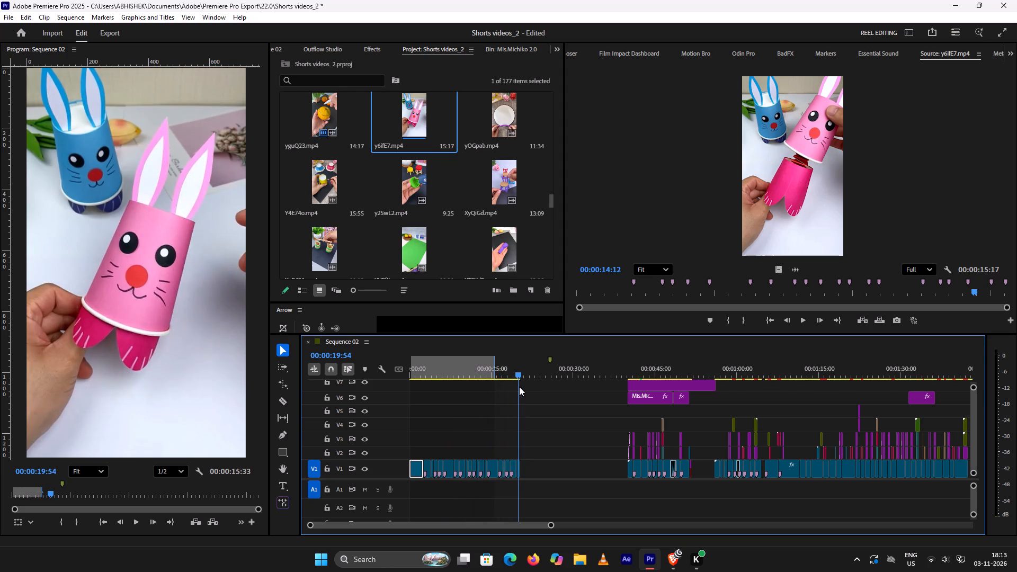
{"action": "left_click_drag", "start_coordinate": [519, 387], "coordinate": [516, 388]}
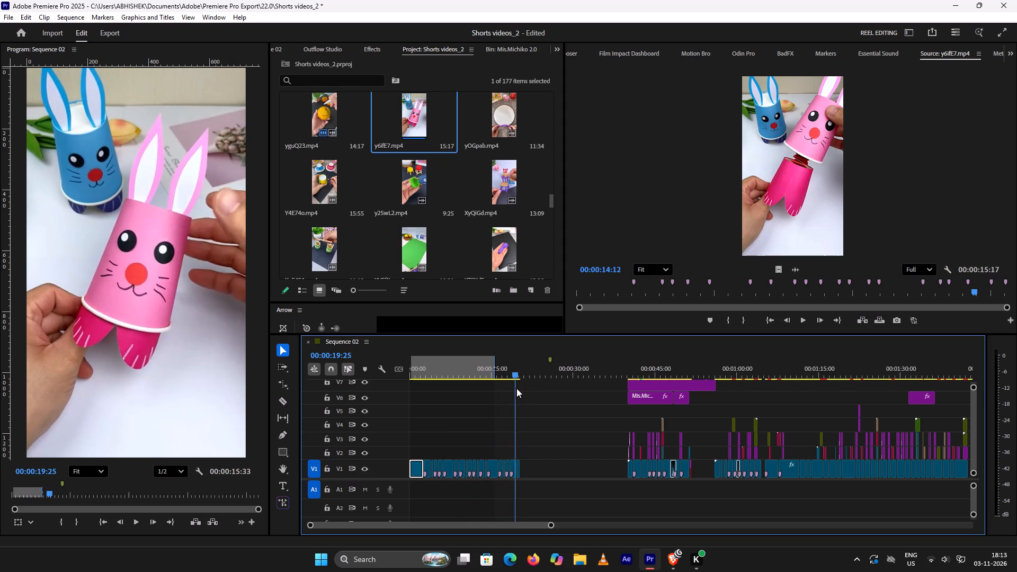
{"action": "left_click_drag", "start_coordinate": [516, 388], "coordinate": [523, 390]}
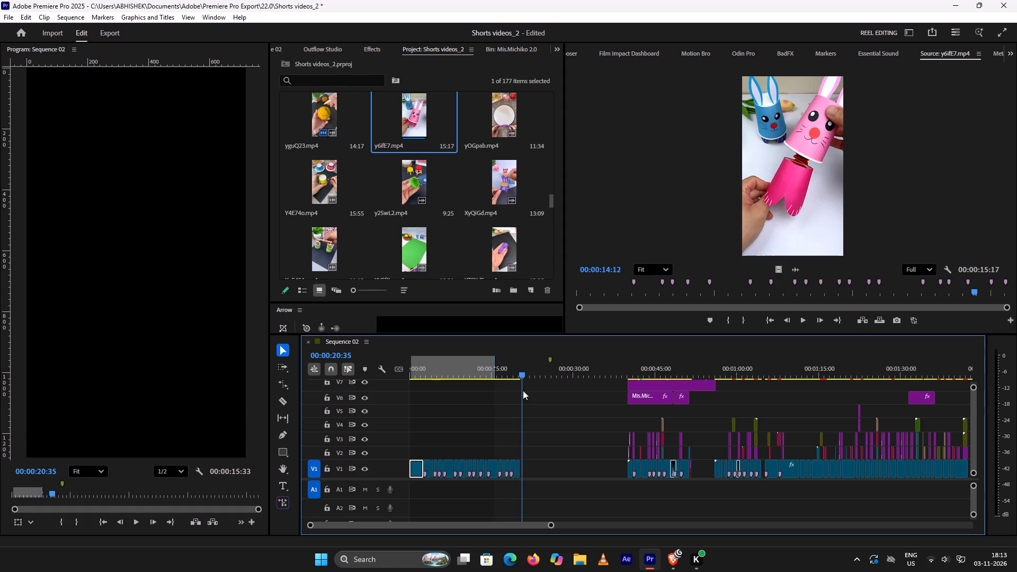
{"action": "left_click_drag", "start_coordinate": [523, 390], "coordinate": [520, 393]}
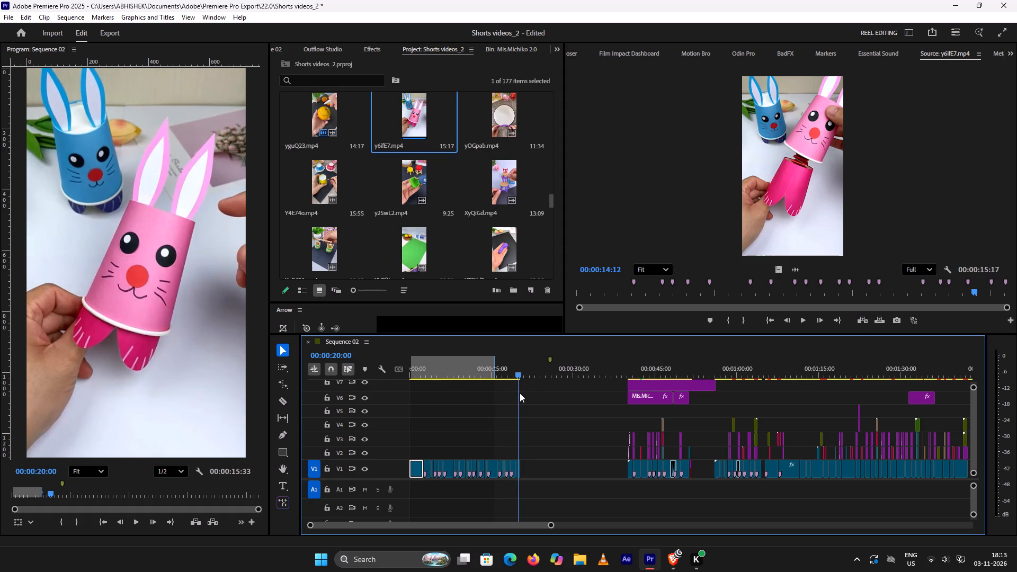
{"action": "left_click_drag", "start_coordinate": [520, 393], "coordinate": [517, 394]}
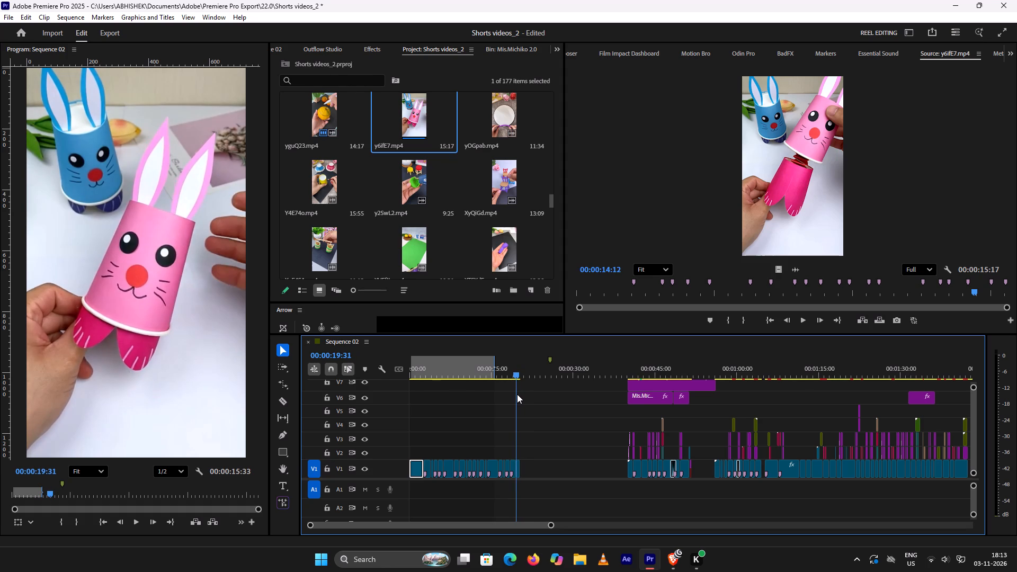
{"action": "left_click_drag", "start_coordinate": [517, 394], "coordinate": [507, 401]}
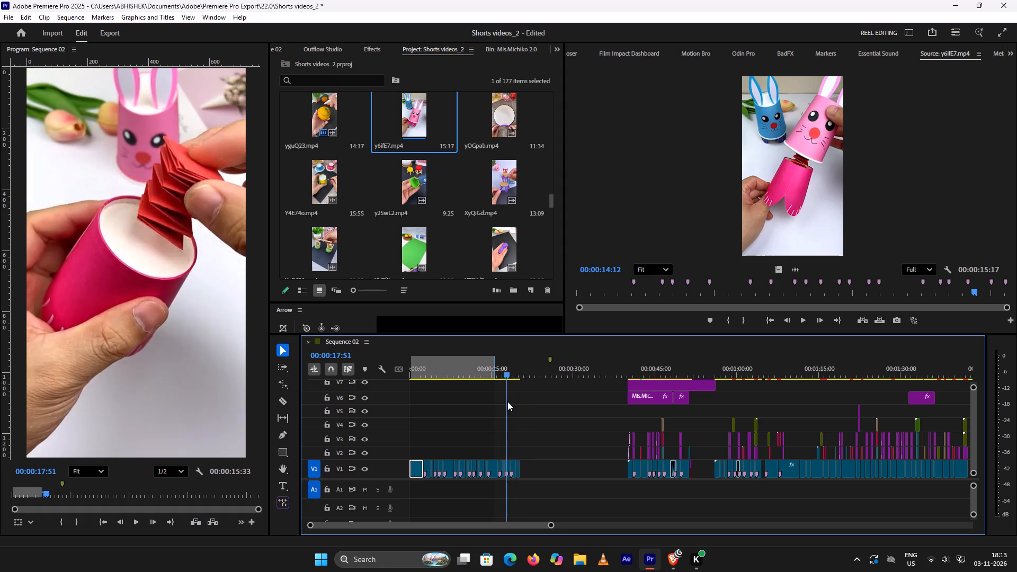
{"action": "left_click_drag", "start_coordinate": [507, 401], "coordinate": [514, 403]}
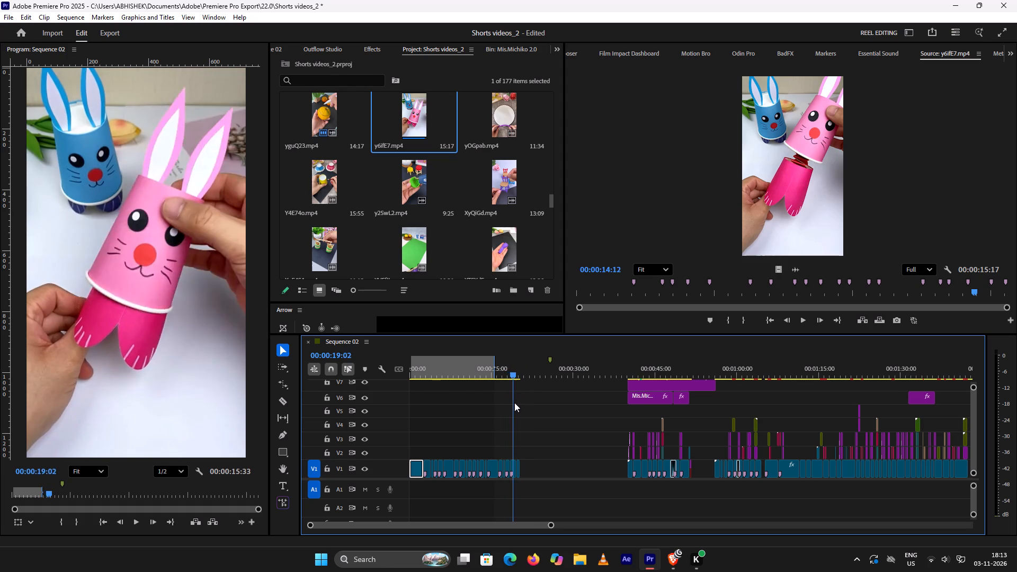
{"action": "left_click_drag", "start_coordinate": [514, 403], "coordinate": [519, 403]}
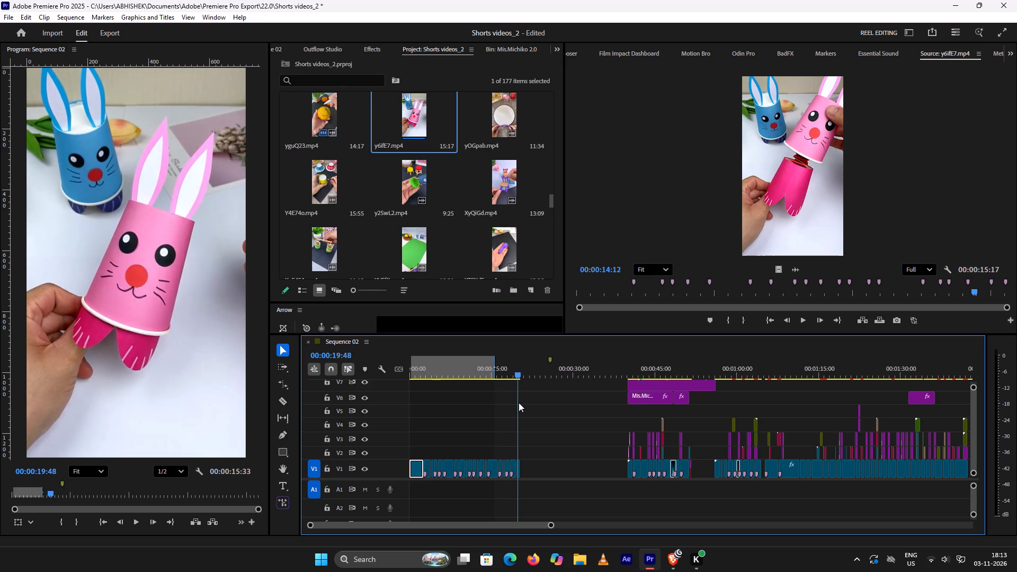
{"action": "left_click_drag", "start_coordinate": [519, 403], "coordinate": [519, 403]}
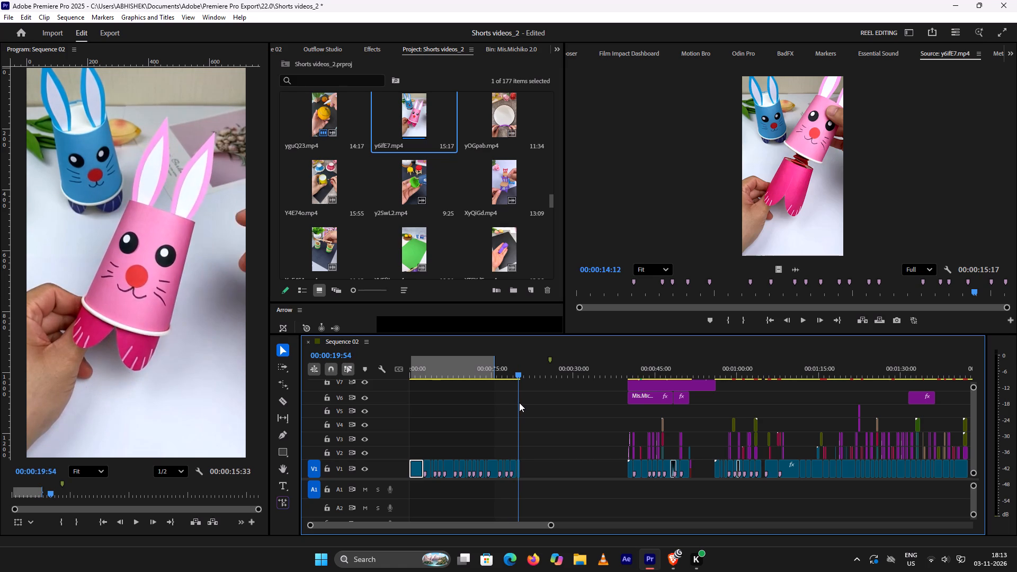
{"action": "left_click_drag", "start_coordinate": [519, 403], "coordinate": [520, 403]}
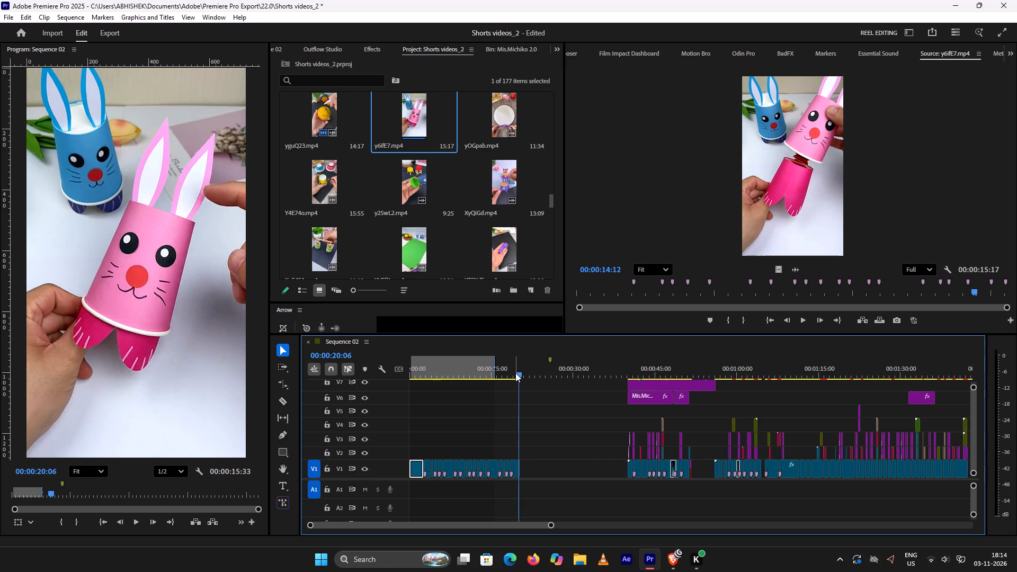
{"action": "left_click_drag", "start_coordinate": [515, 373], "coordinate": [513, 377]}
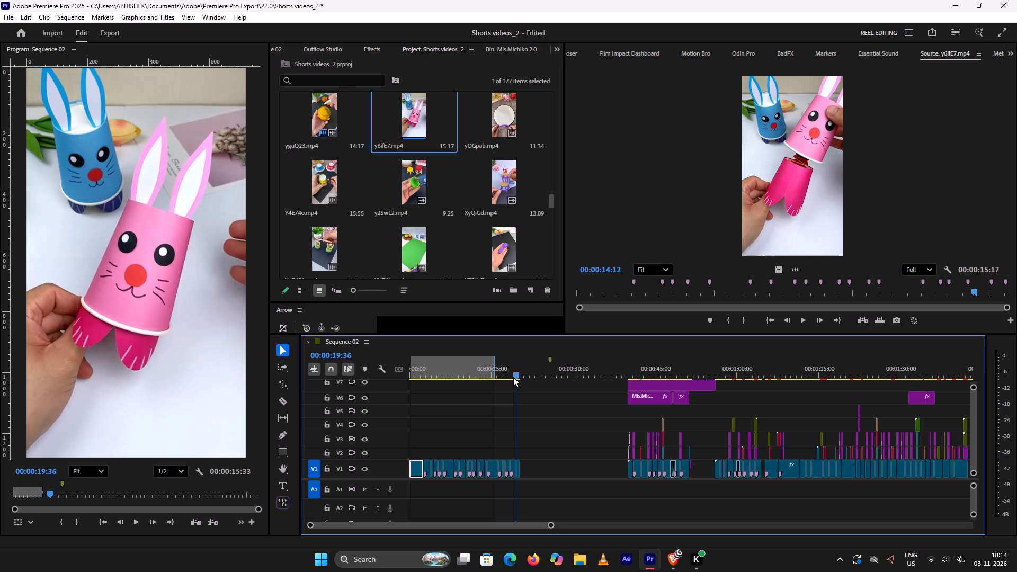
{"action": "left_click_drag", "start_coordinate": [513, 377], "coordinate": [519, 380]}
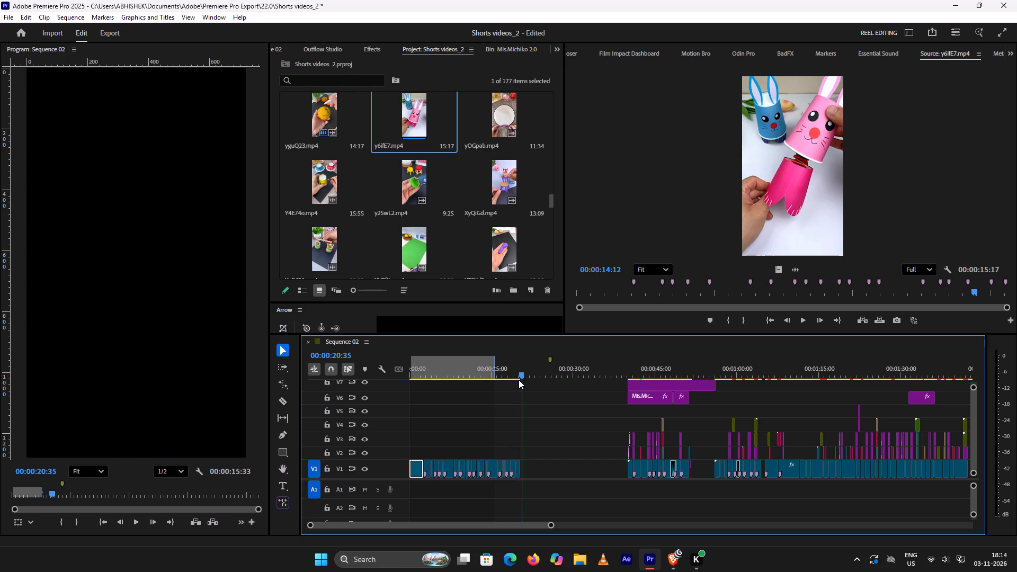
{"action": "left_click_drag", "start_coordinate": [519, 380], "coordinate": [518, 380]}
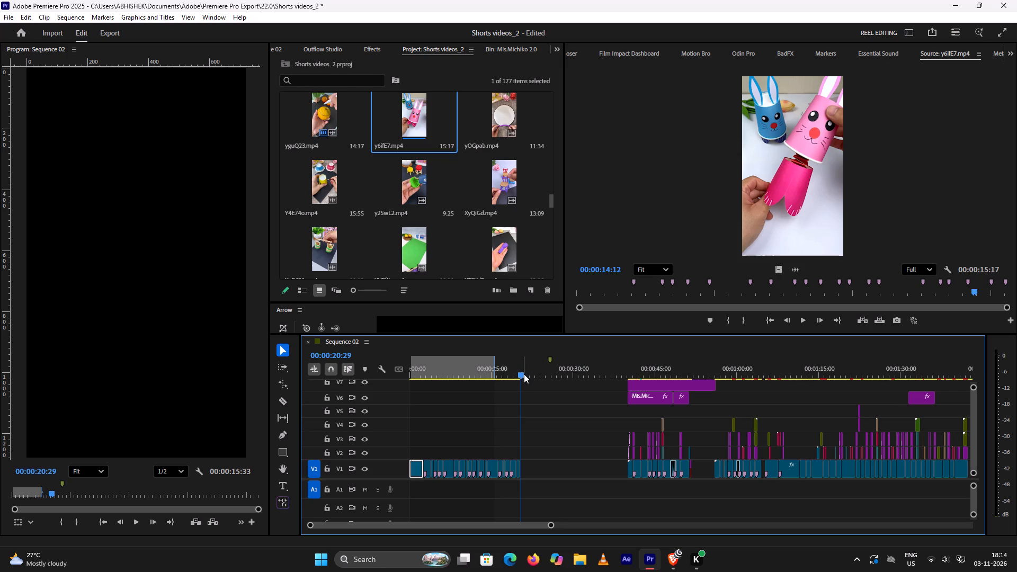
{"action": "left_click", "coordinate": [524, 374]}
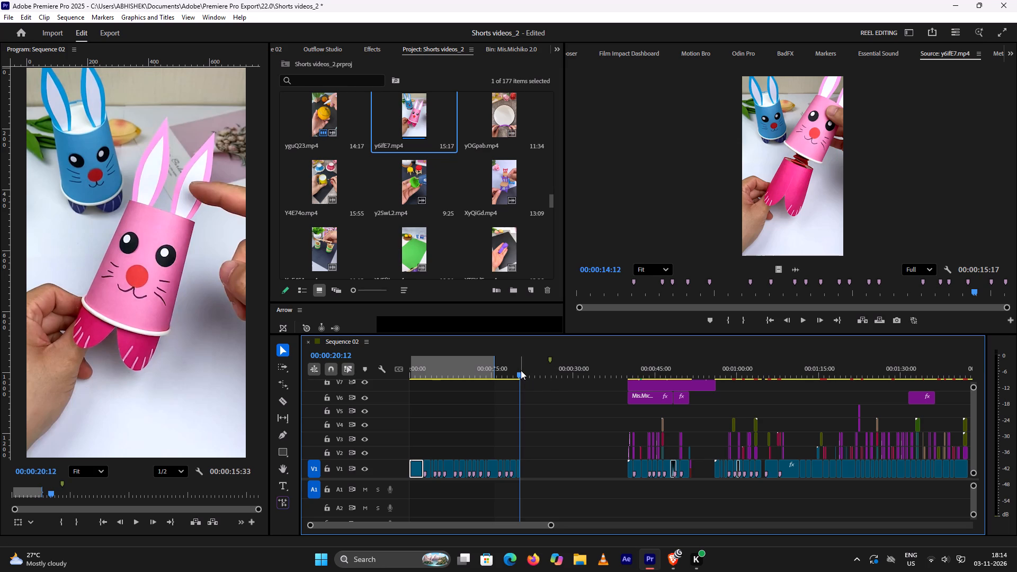
{"action": "left_click_drag", "start_coordinate": [520, 371], "coordinate": [514, 375]}
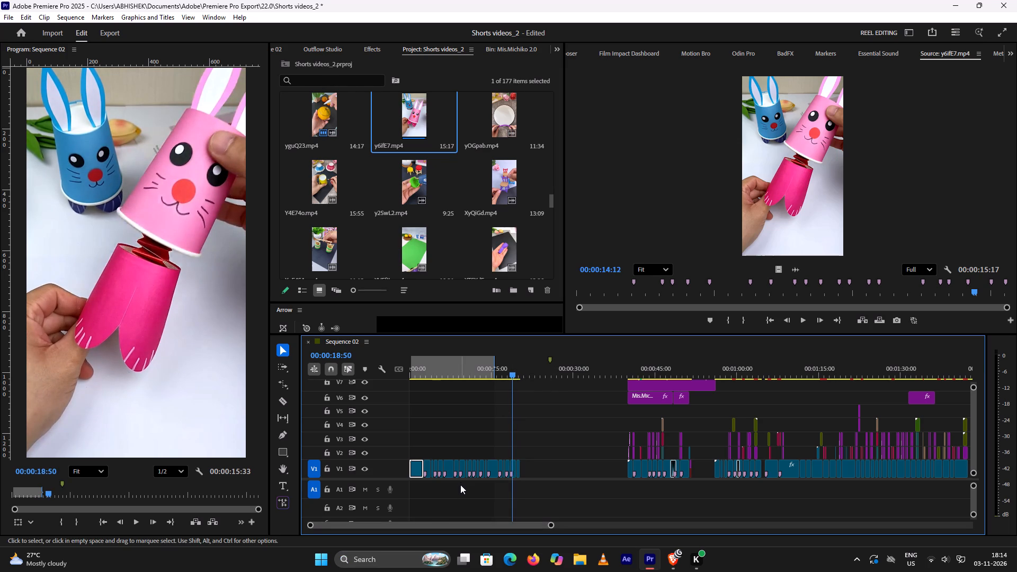
Scrub backward through the scene-cut y6ifE7.mp4 clips from the closing rabbit shot to the opening two-rabbit shot, examining each craft scene.
{"action": "scroll", "coordinate": [463, 488], "scroll_direction": "up", "scroll_amount": 4}
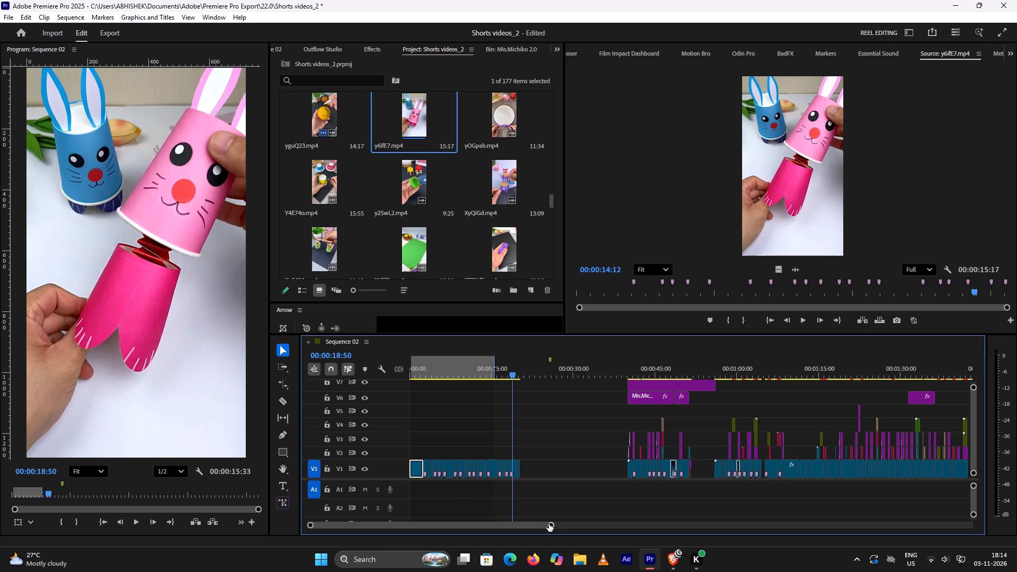
{"action": "left_click_drag", "start_coordinate": [549, 524], "coordinate": [503, 544]}
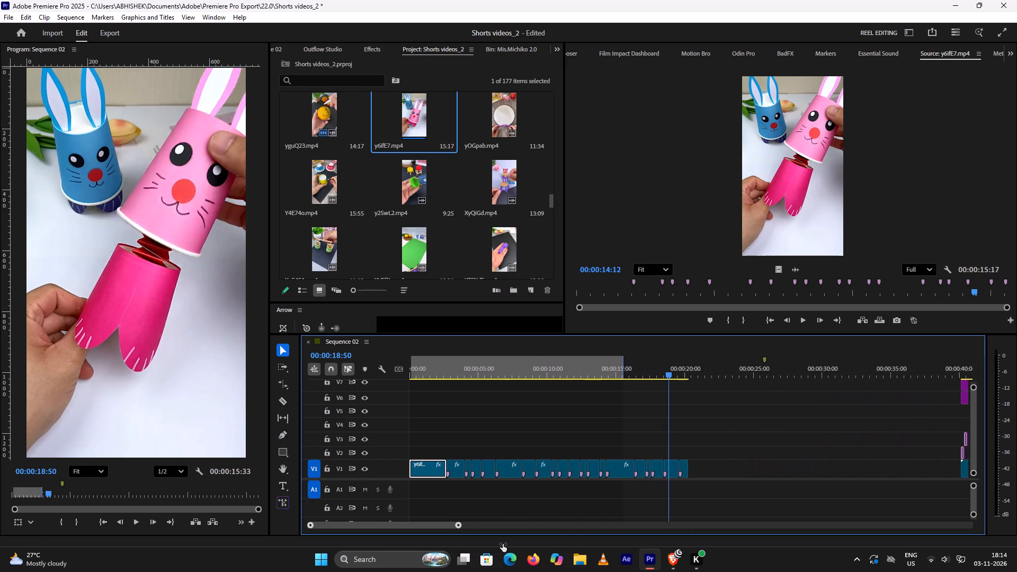
{"action": "left_click_drag", "start_coordinate": [503, 544], "coordinate": [504, 544]}
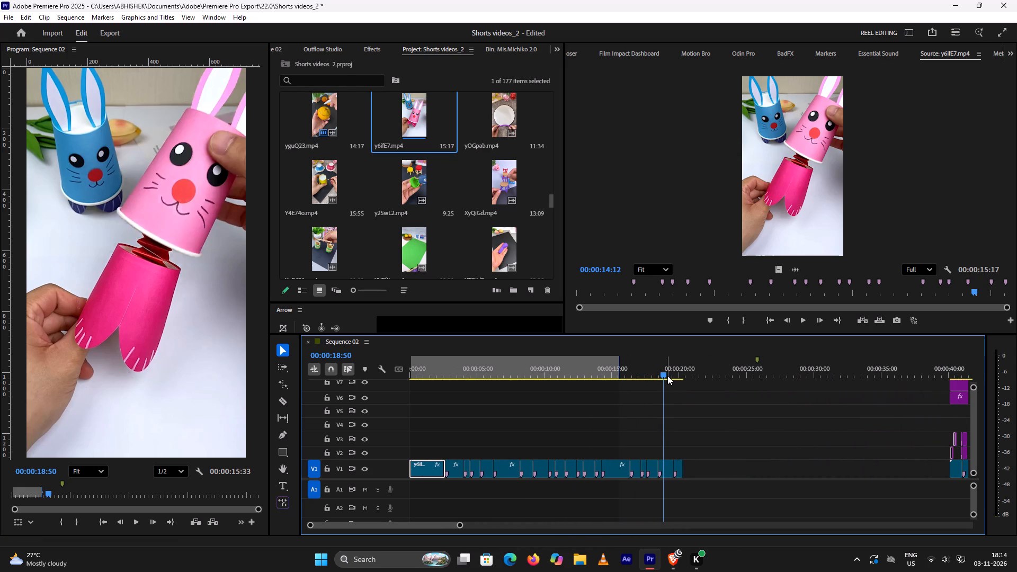
{"action": "left_click_drag", "start_coordinate": [664, 377], "coordinate": [606, 404]}
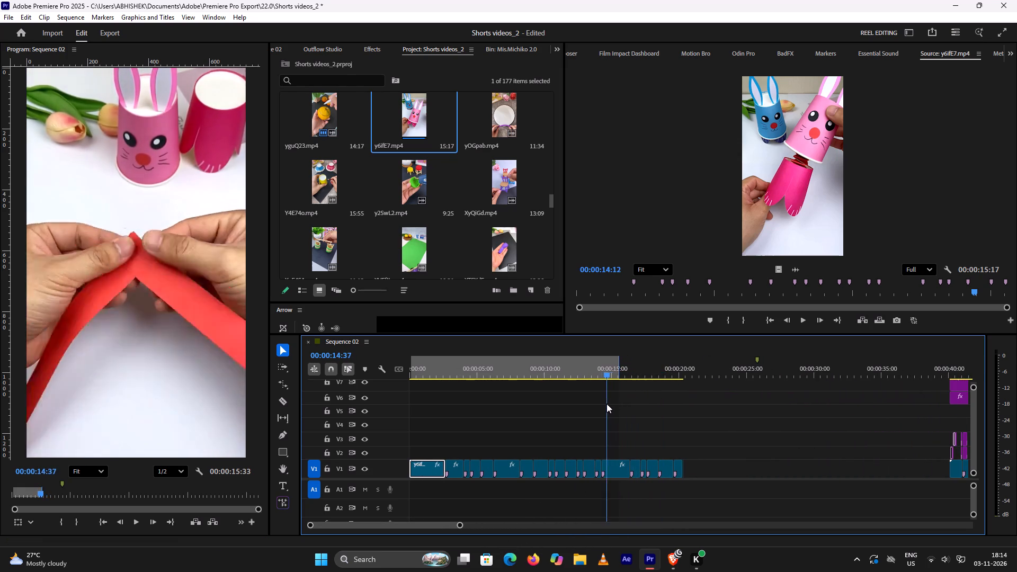
{"action": "left_click_drag", "start_coordinate": [606, 404], "coordinate": [583, 404]}
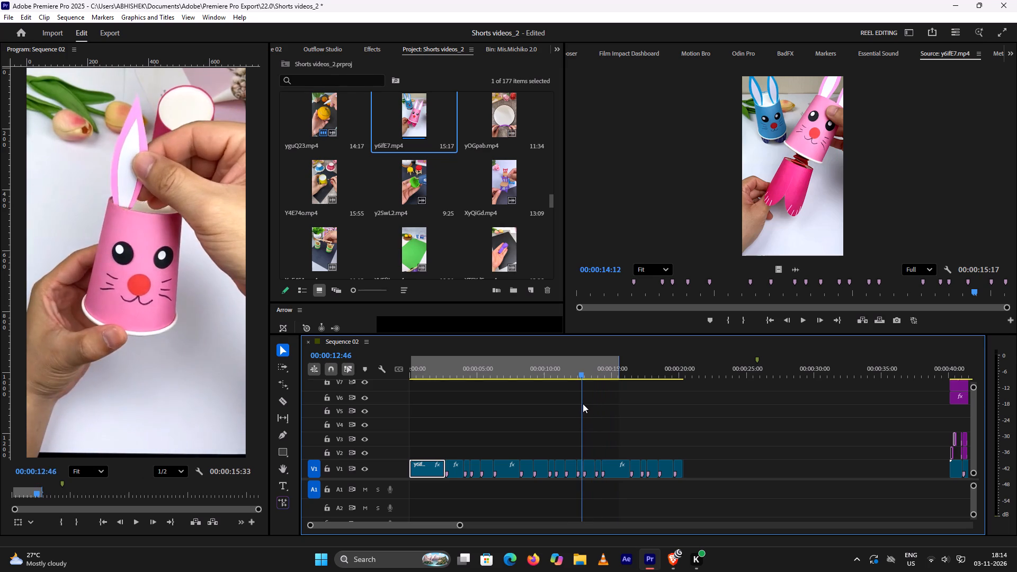
{"action": "left_click_drag", "start_coordinate": [583, 404], "coordinate": [584, 404]}
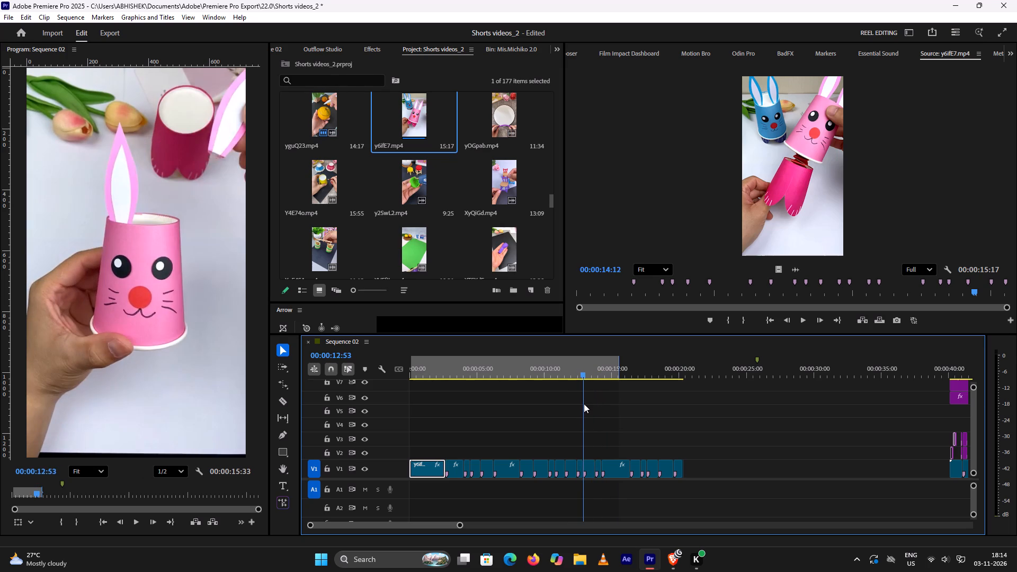
{"action": "left_click_drag", "start_coordinate": [584, 404], "coordinate": [561, 403]}
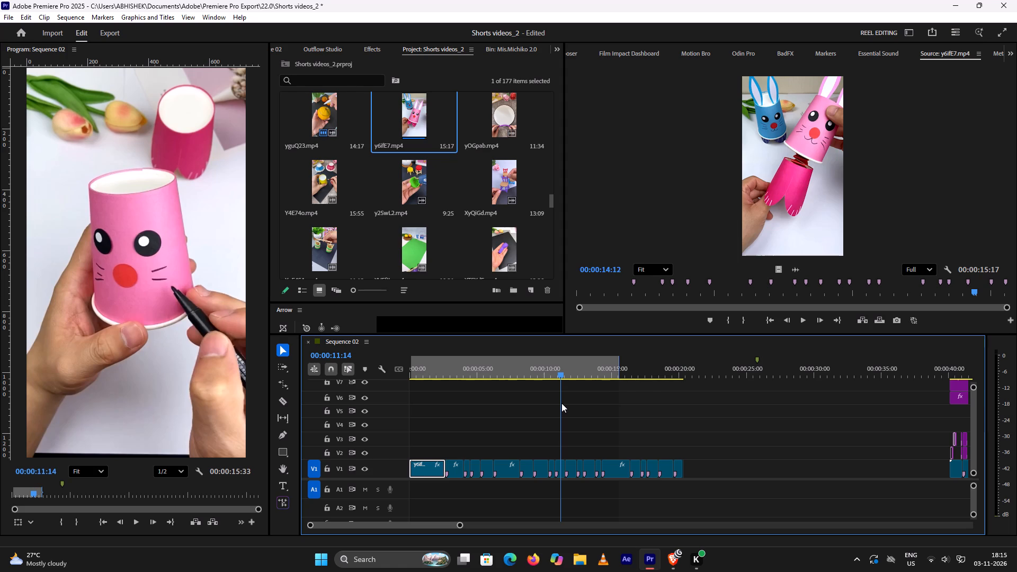
{"action": "left_click_drag", "start_coordinate": [561, 403], "coordinate": [465, 385]}
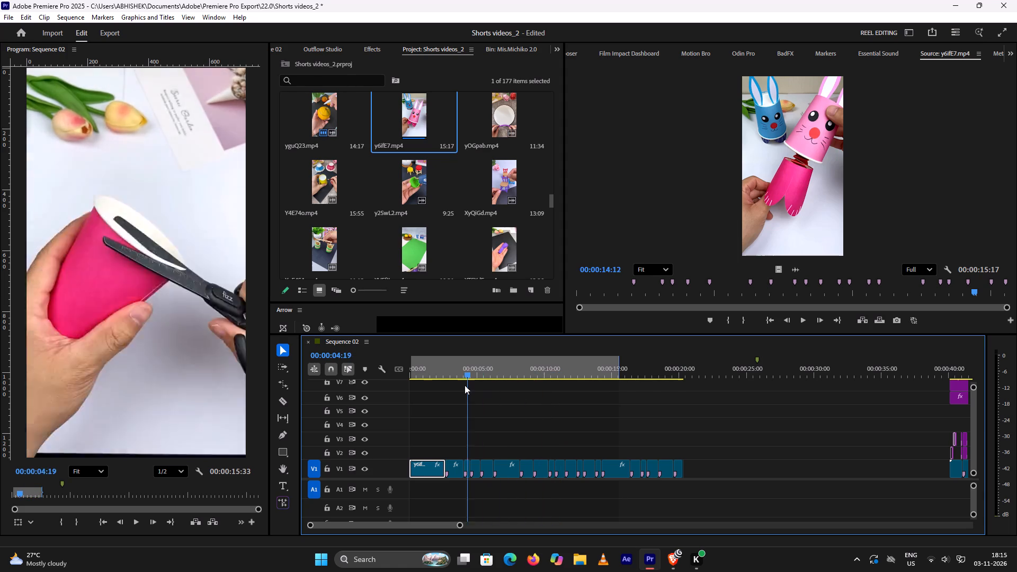
{"action": "left_click_drag", "start_coordinate": [465, 385], "coordinate": [440, 388]}
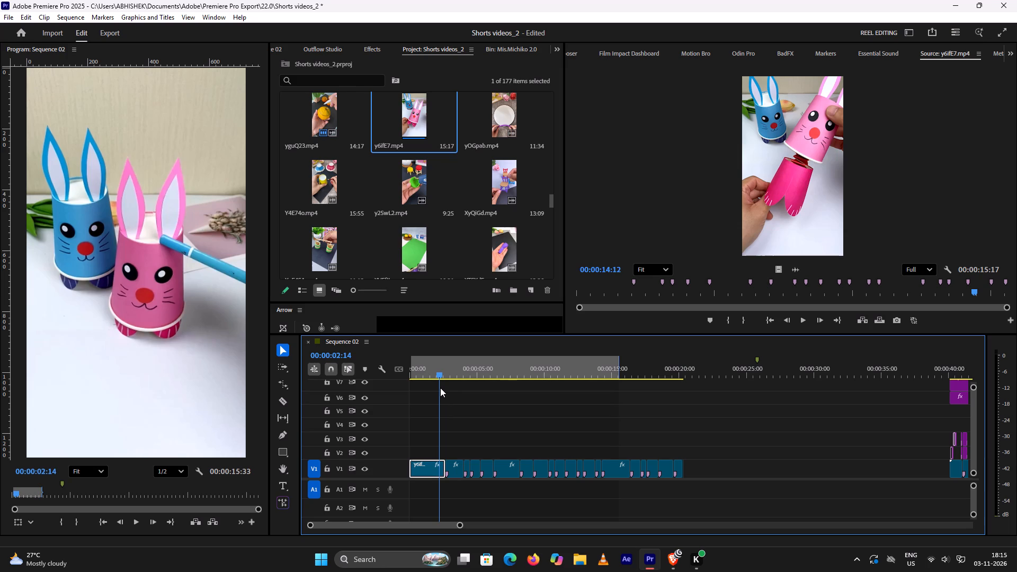
{"action": "left_click_drag", "start_coordinate": [440, 388], "coordinate": [422, 394]}
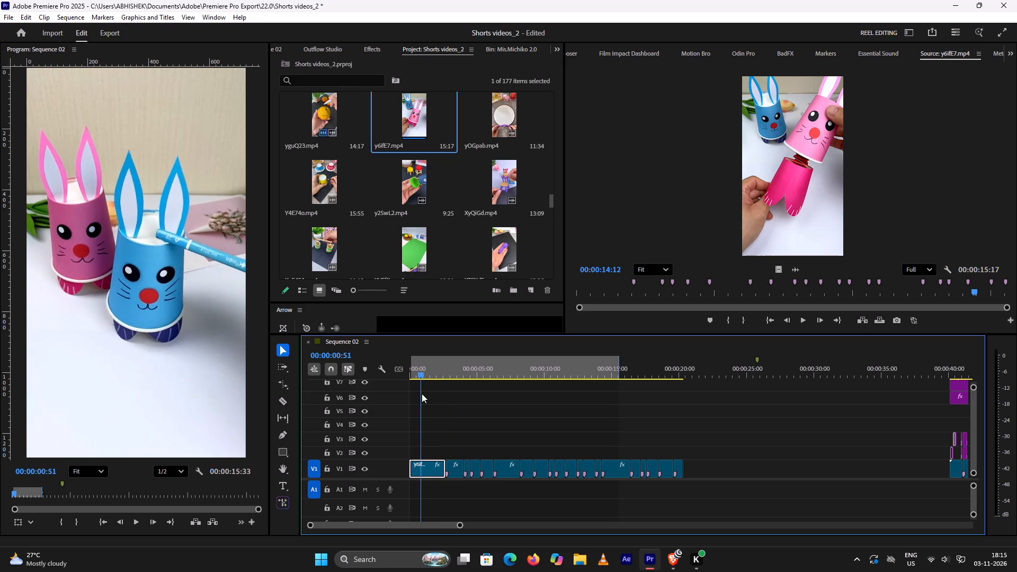
Scrub forward from the opening rabbit shot to the red paper-strip folding around 16 seconds, examining the ear-attaching shot near 13 seconds closely.
{"action": "left_click_drag", "start_coordinate": [422, 394], "coordinate": [429, 395]}
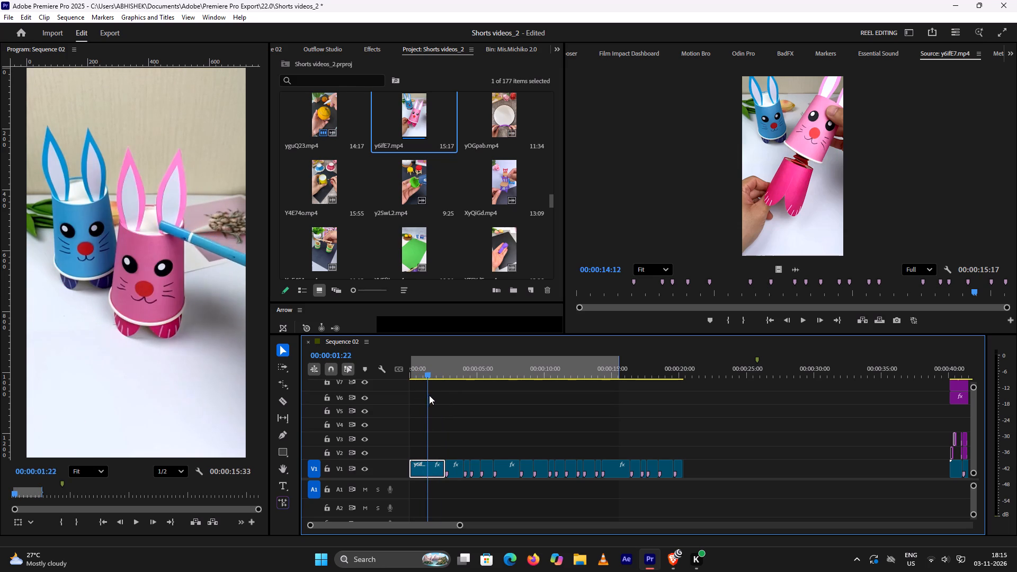
{"action": "left_click_drag", "start_coordinate": [429, 395], "coordinate": [457, 393]}
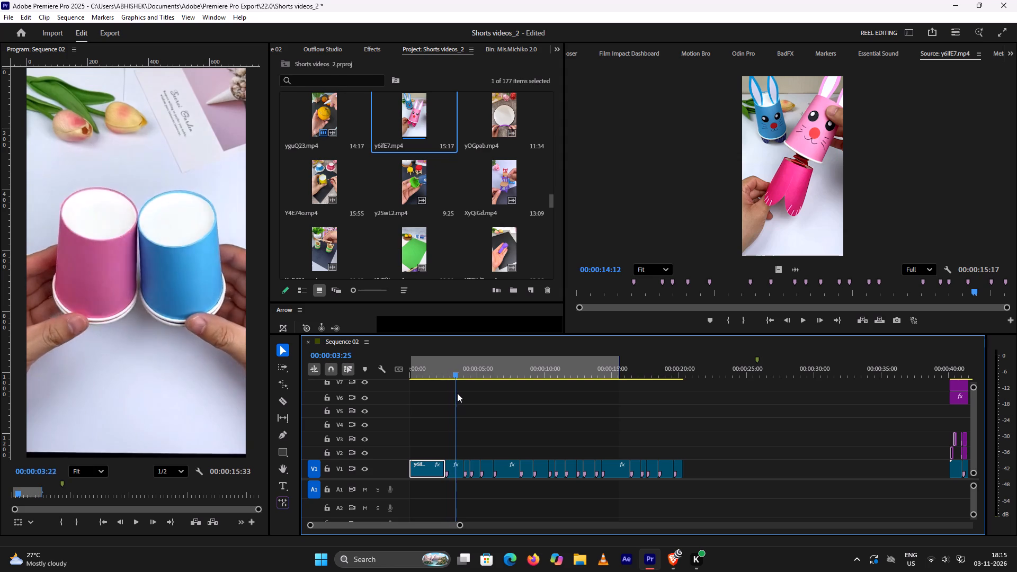
{"action": "left_click_drag", "start_coordinate": [457, 393], "coordinate": [484, 400]}
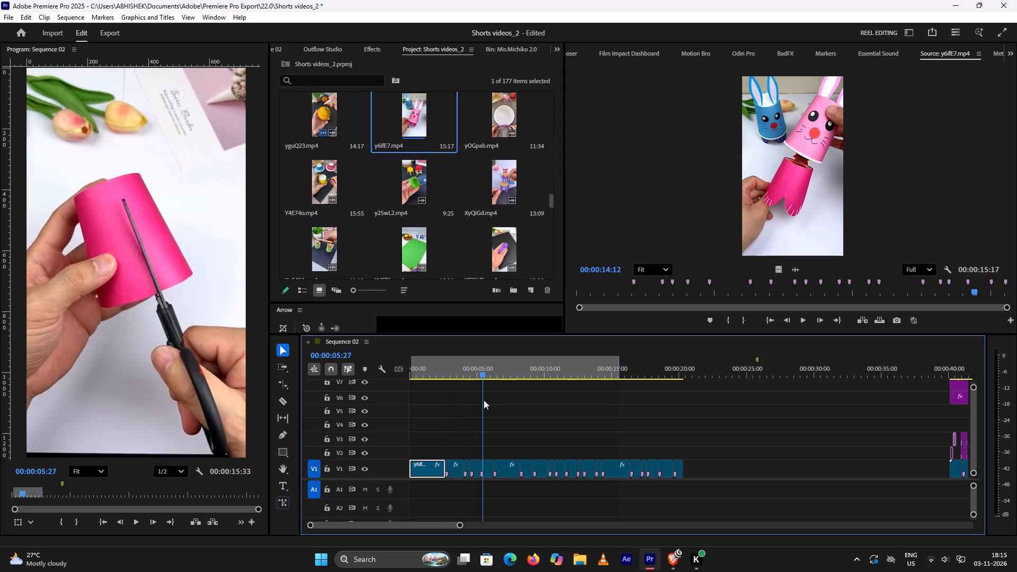
{"action": "left_click_drag", "start_coordinate": [484, 400], "coordinate": [520, 408]}
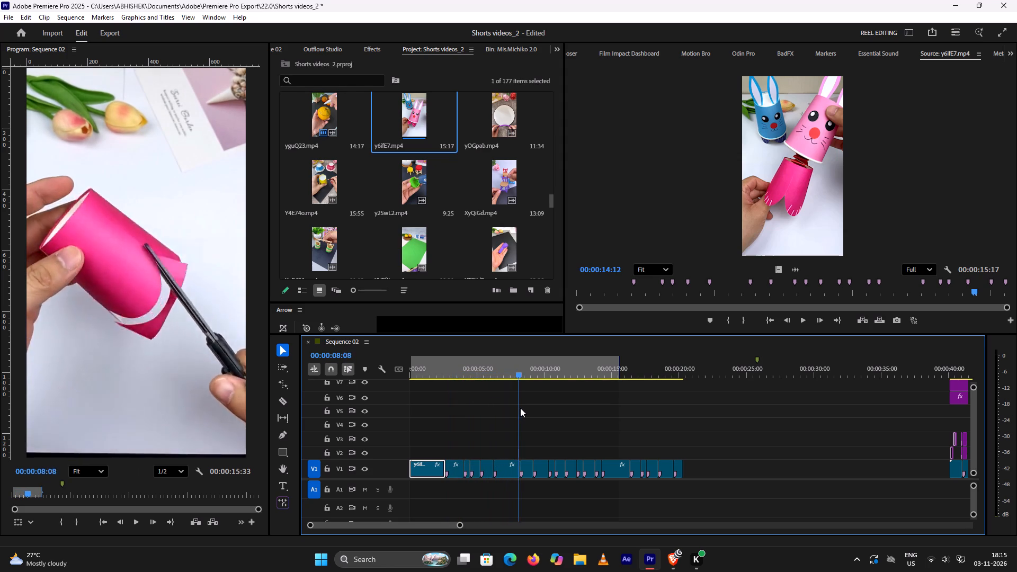
{"action": "left_click_drag", "start_coordinate": [520, 408], "coordinate": [548, 409]}
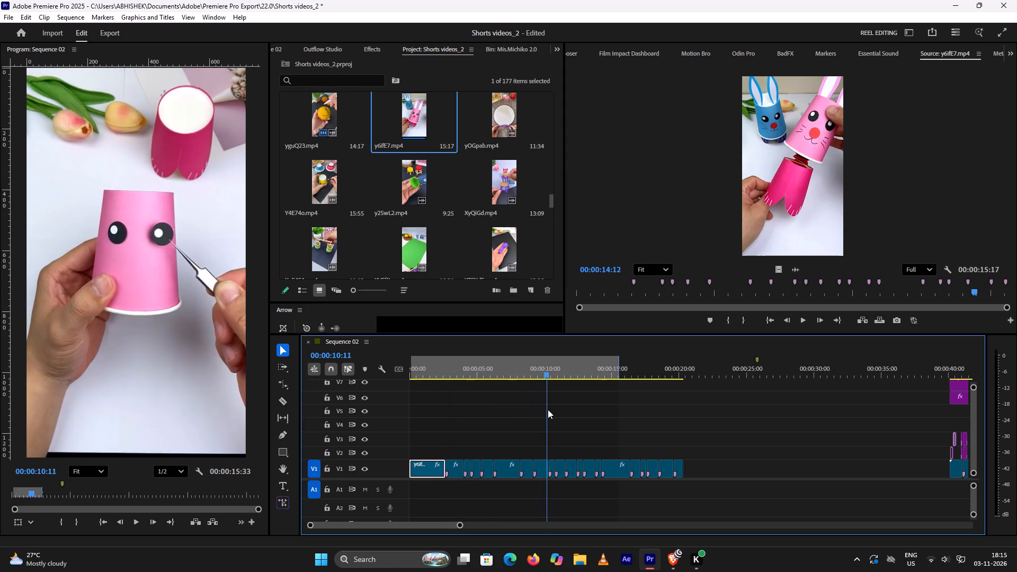
{"action": "left_click_drag", "start_coordinate": [548, 409], "coordinate": [570, 414]}
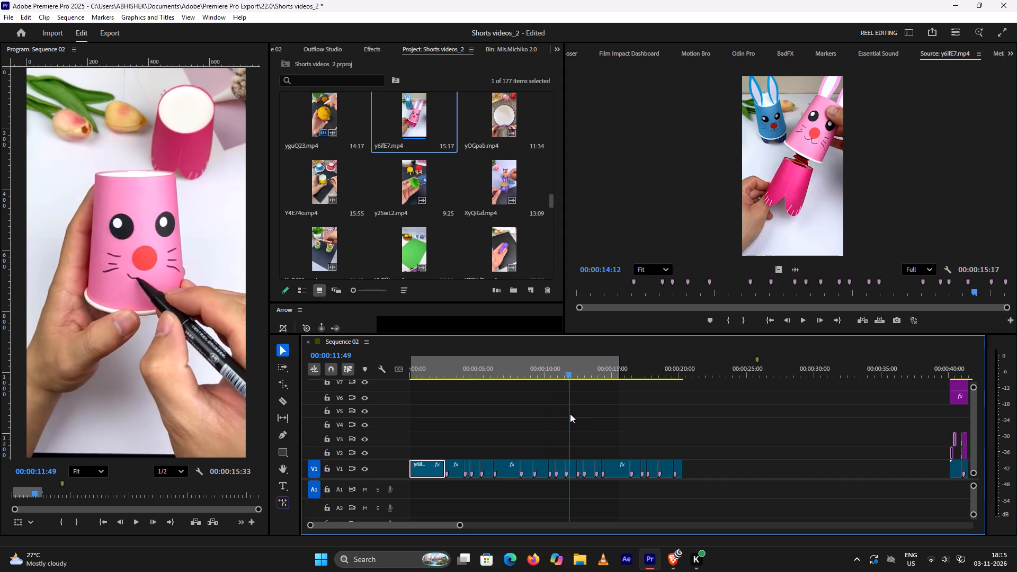
{"action": "left_click_drag", "start_coordinate": [570, 414], "coordinate": [585, 416]}
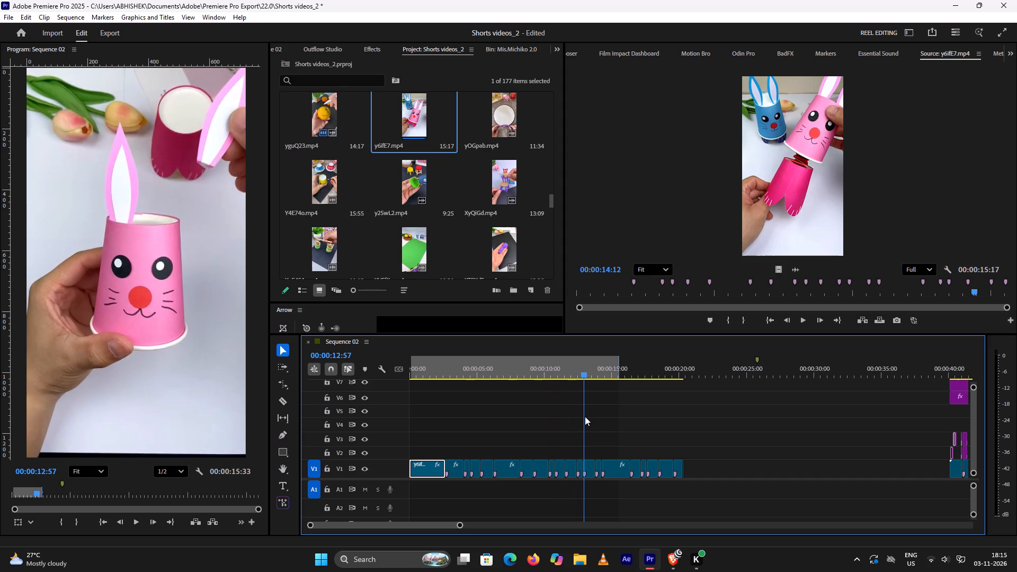
{"action": "left_click_drag", "start_coordinate": [585, 416], "coordinate": [585, 416]}
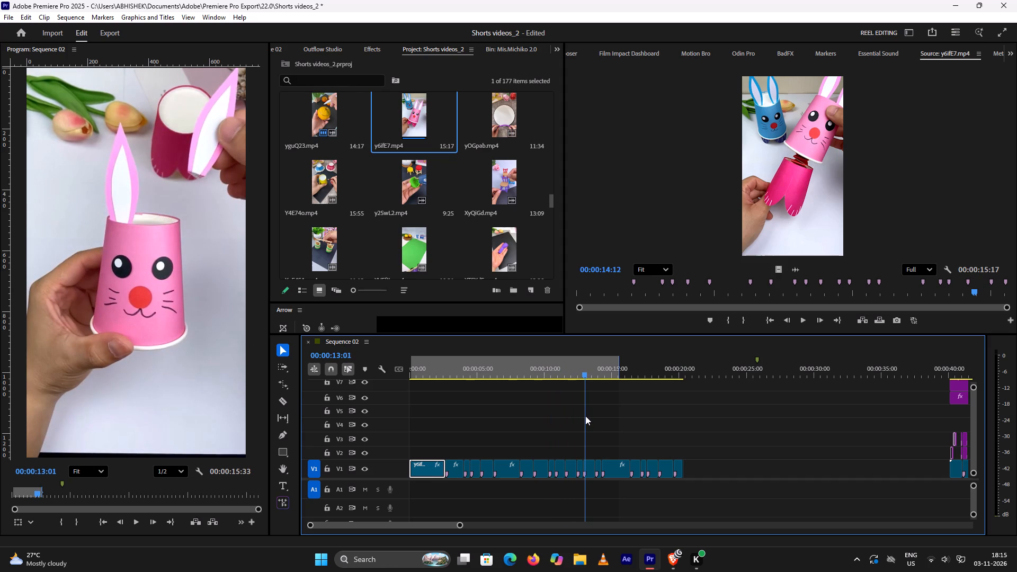
{"action": "left_click_drag", "start_coordinate": [585, 416], "coordinate": [585, 416]}
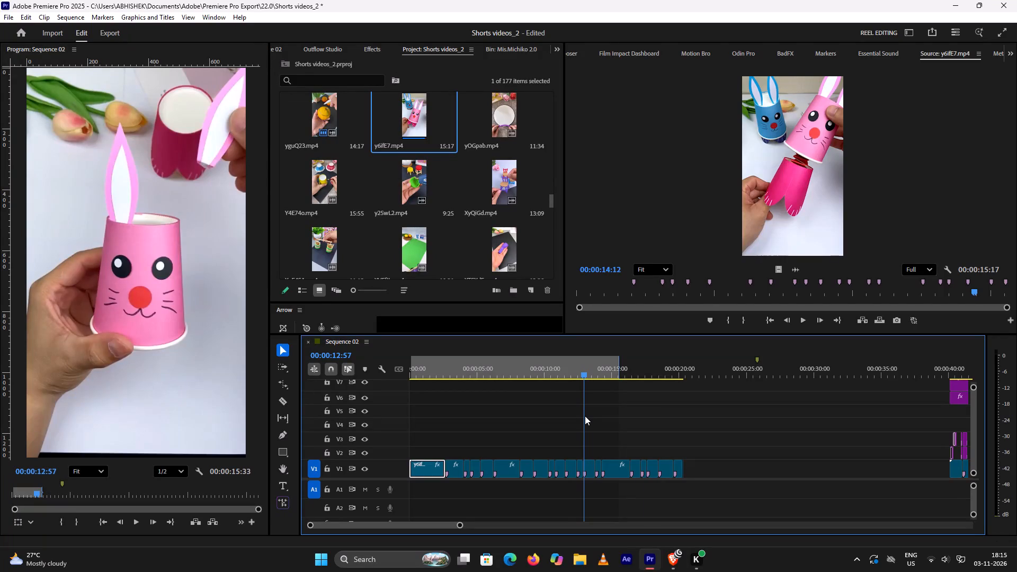
{"action": "left_click_drag", "start_coordinate": [585, 416], "coordinate": [584, 416]}
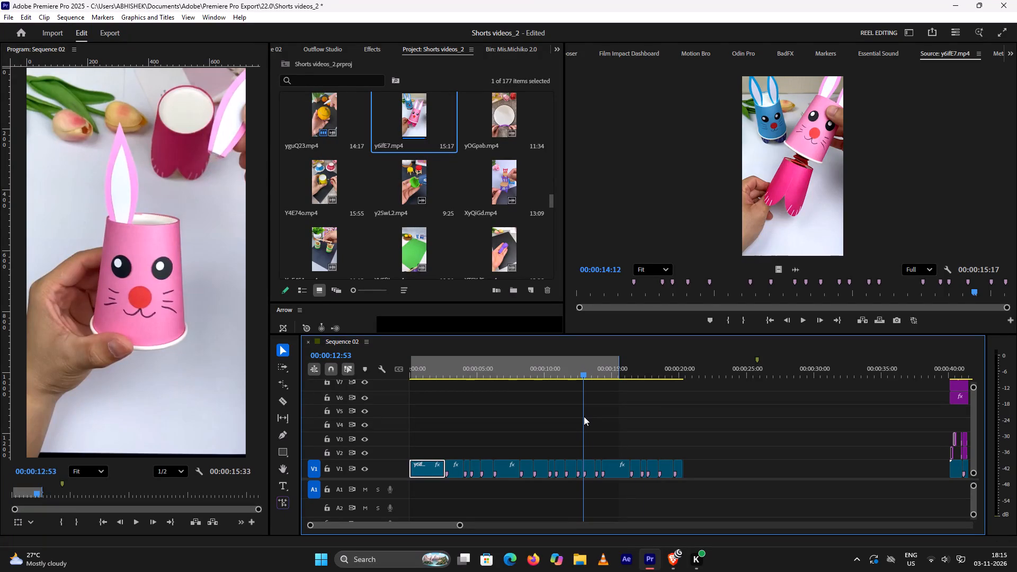
{"action": "left_click_drag", "start_coordinate": [584, 416], "coordinate": [592, 421]}
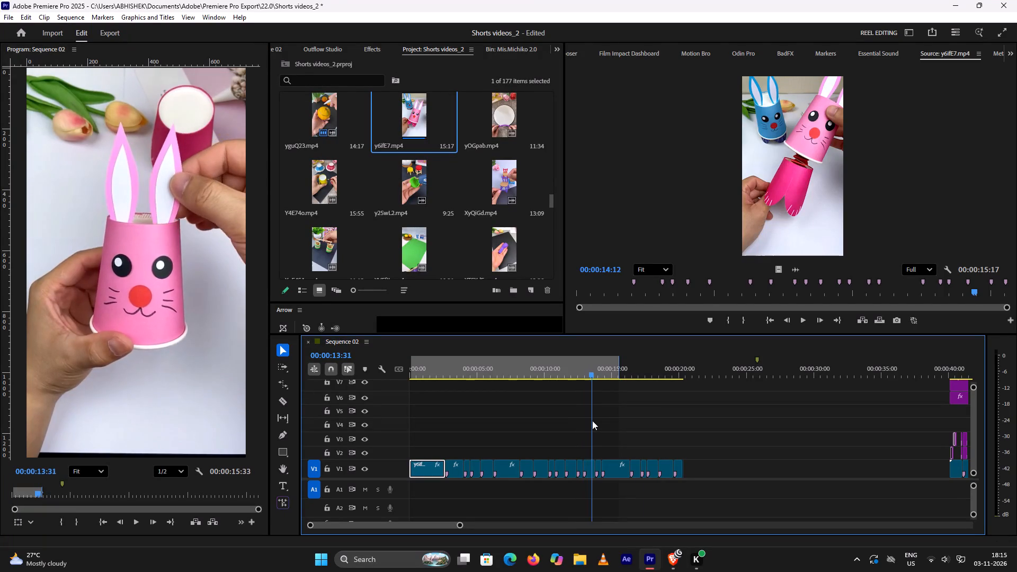
{"action": "left_click_drag", "start_coordinate": [592, 421], "coordinate": [604, 424]}
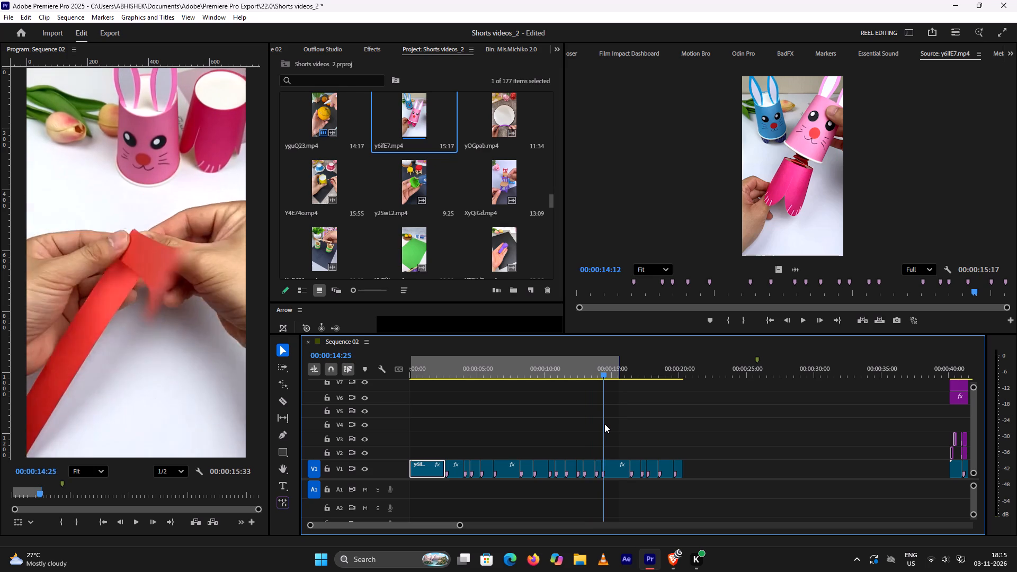
{"action": "left_click_drag", "start_coordinate": [604, 424], "coordinate": [621, 426]}
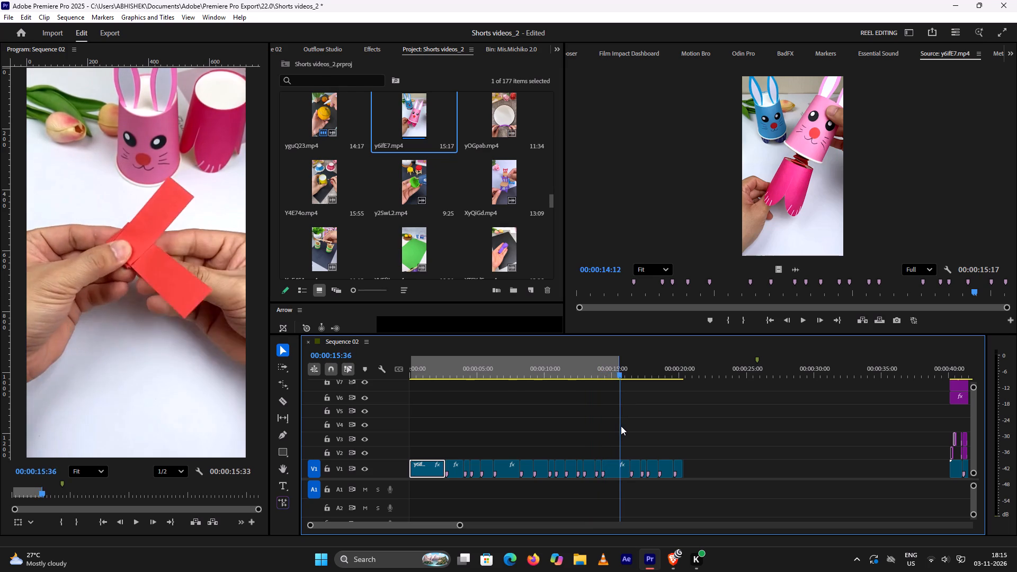
{"action": "left_click_drag", "start_coordinate": [621, 426], "coordinate": [622, 426]}
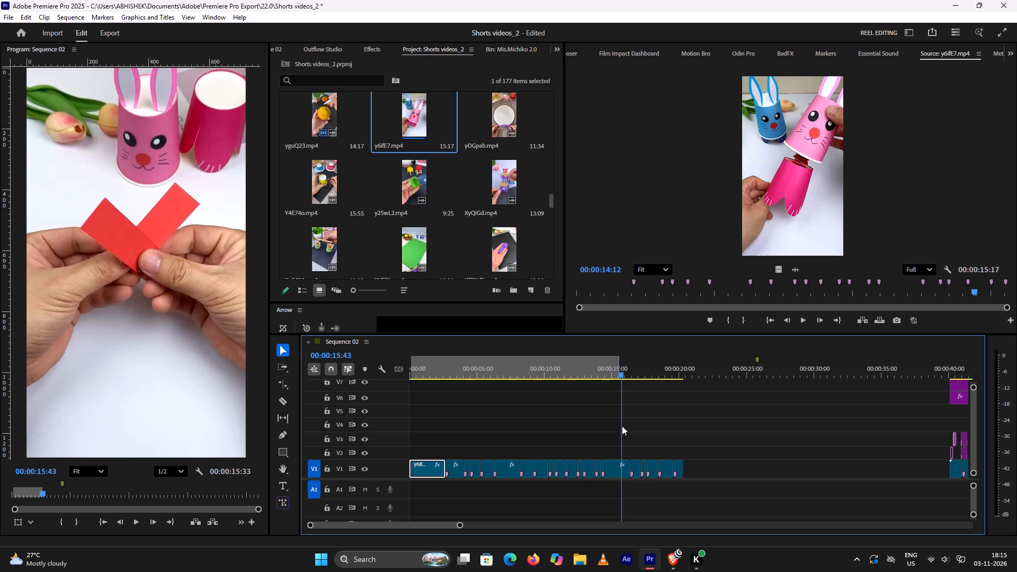
{"action": "left_click_drag", "start_coordinate": [622, 426], "coordinate": [626, 426]}
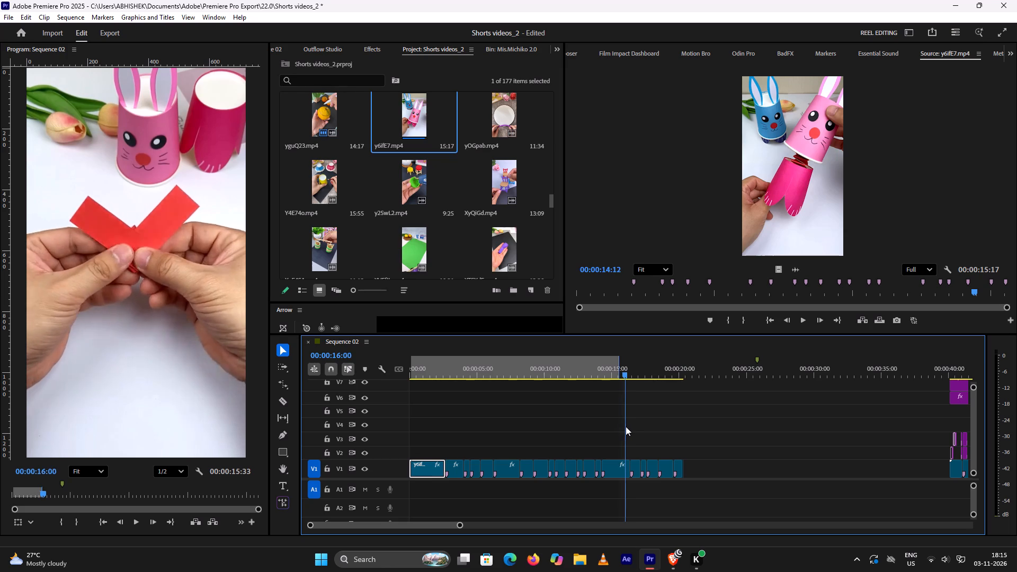
Scrub back from the red paper-strip folding to the opening rabbit shot, examining the cup cutting near 7 seconds and the two-cup shot near 3 seconds.
{"action": "left_click_drag", "start_coordinate": [626, 426], "coordinate": [524, 412]}
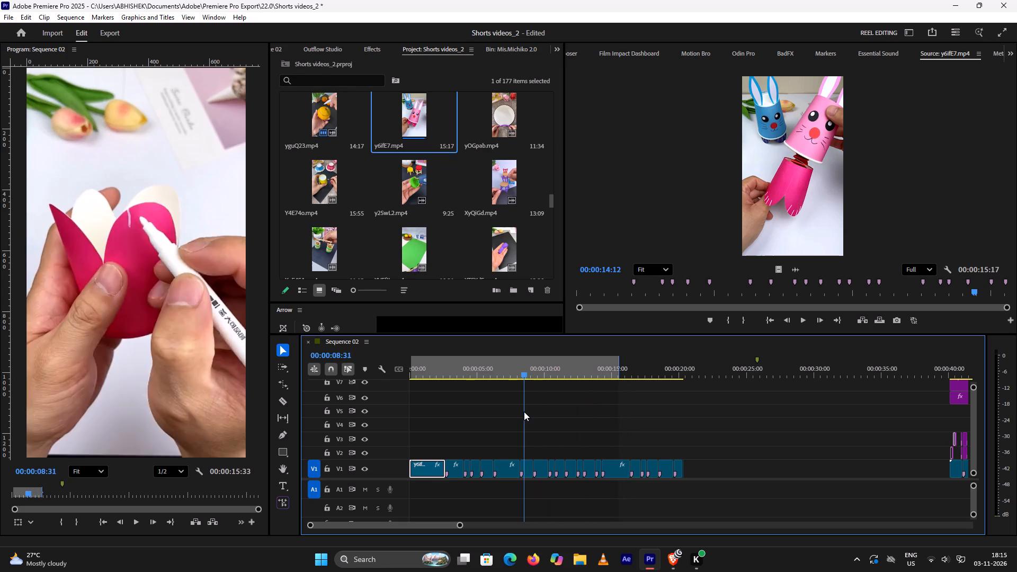
{"action": "left_click_drag", "start_coordinate": [524, 412], "coordinate": [497, 419]}
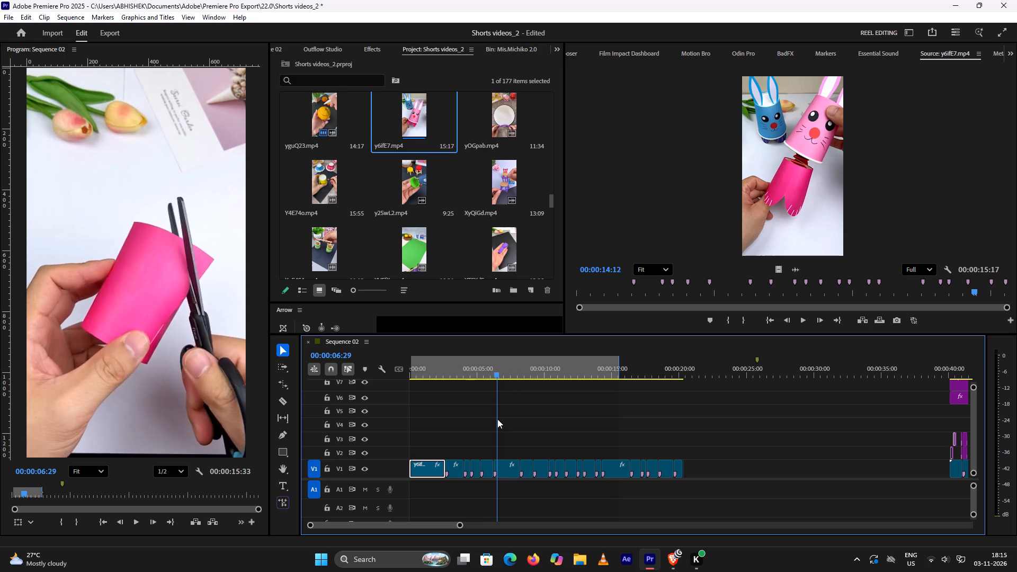
{"action": "left_click_drag", "start_coordinate": [497, 419], "coordinate": [512, 419]}
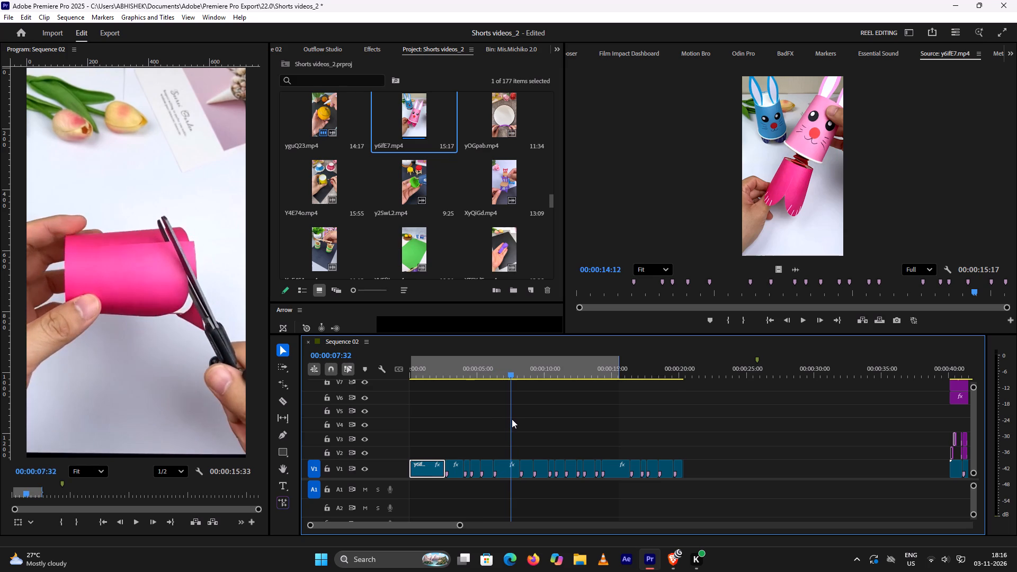
{"action": "left_click_drag", "start_coordinate": [512, 419], "coordinate": [511, 419]}
{"action": "right_click", "coordinate": [513, 418]}
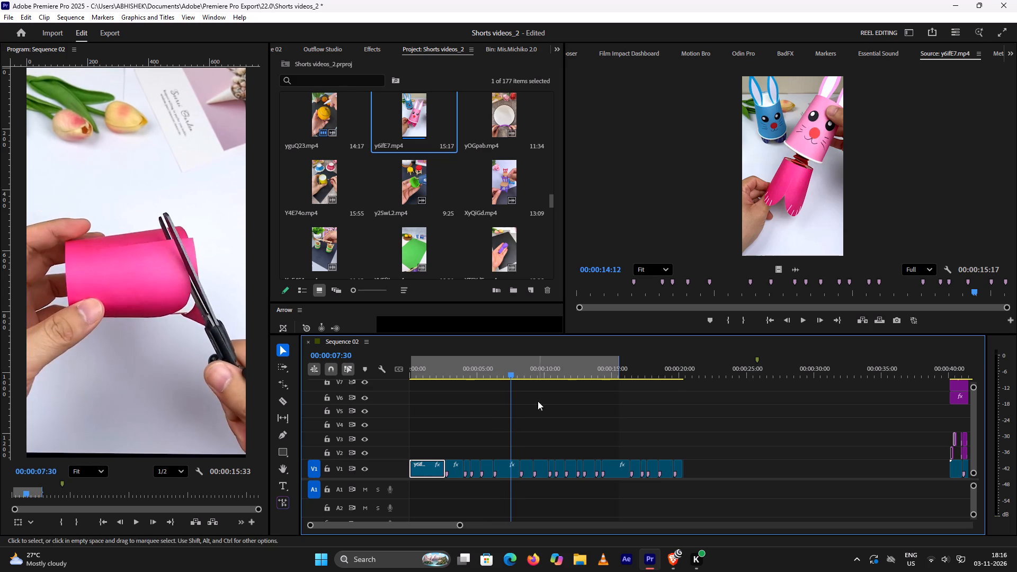
{"action": "left_click_drag", "start_coordinate": [510, 374], "coordinate": [454, 388]}
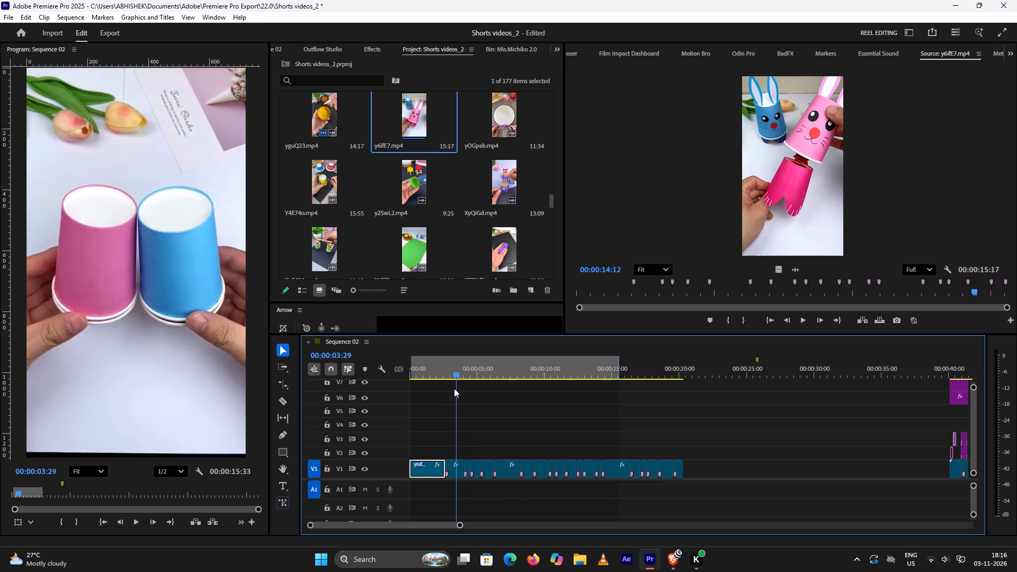
{"action": "left_click_drag", "start_coordinate": [454, 388], "coordinate": [457, 392]}
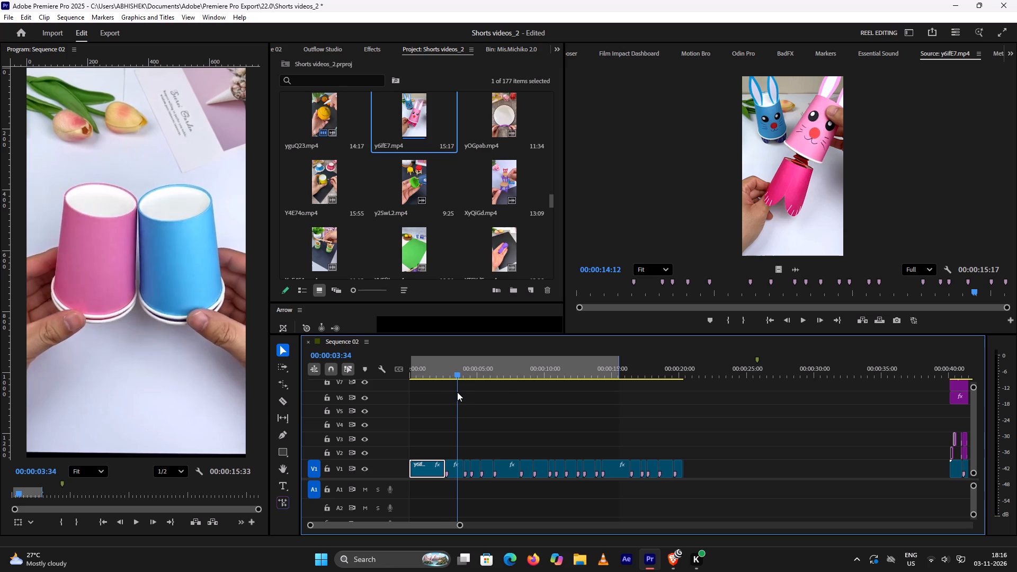
{"action": "left_click_drag", "start_coordinate": [457, 392], "coordinate": [458, 392]}
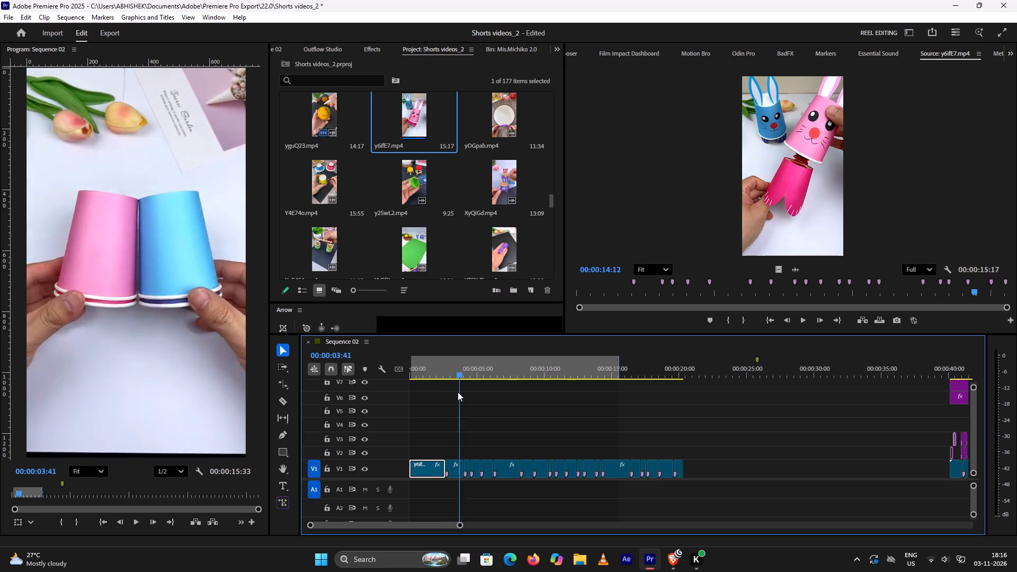
{"action": "left_click_drag", "start_coordinate": [458, 392], "coordinate": [427, 399]}
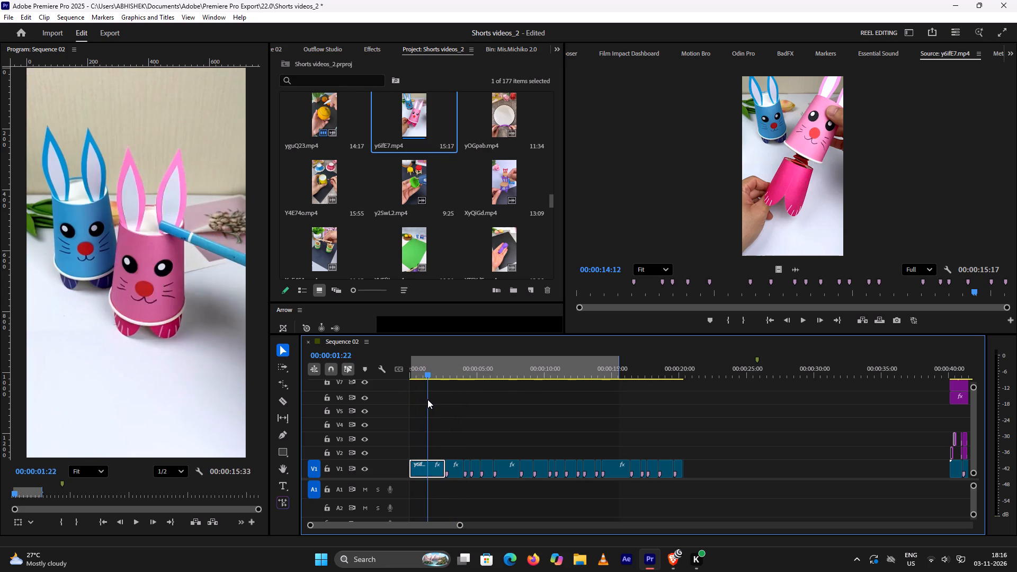
{"action": "left_click_drag", "start_coordinate": [427, 399], "coordinate": [452, 401]}
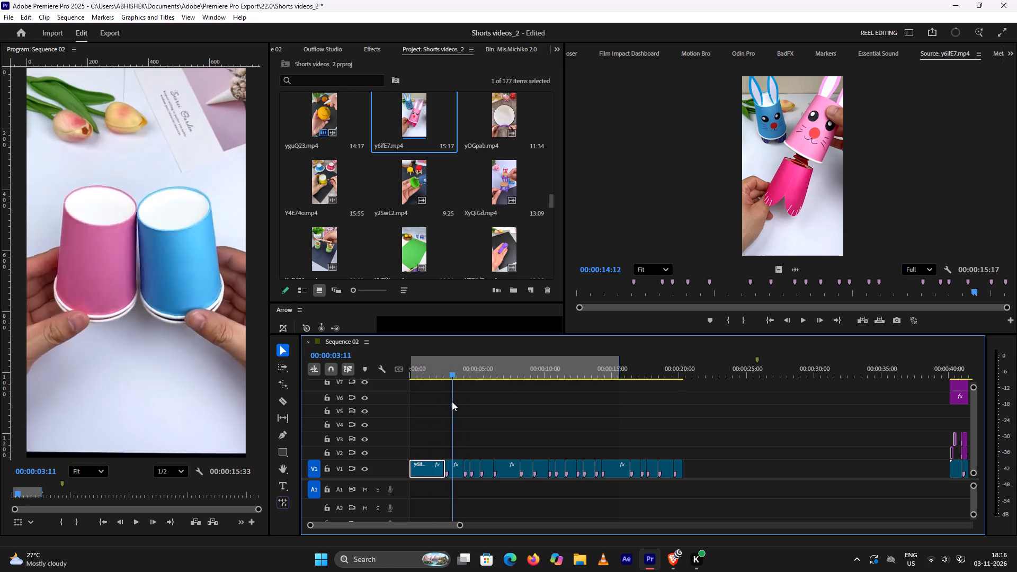
Scrub forward from the two-cup shot near 3 seconds through each craft scene, examining the red paper-strip folding between 15 and 16 seconds closely.
{"action": "left_click_drag", "start_coordinate": [452, 401], "coordinate": [468, 400]}
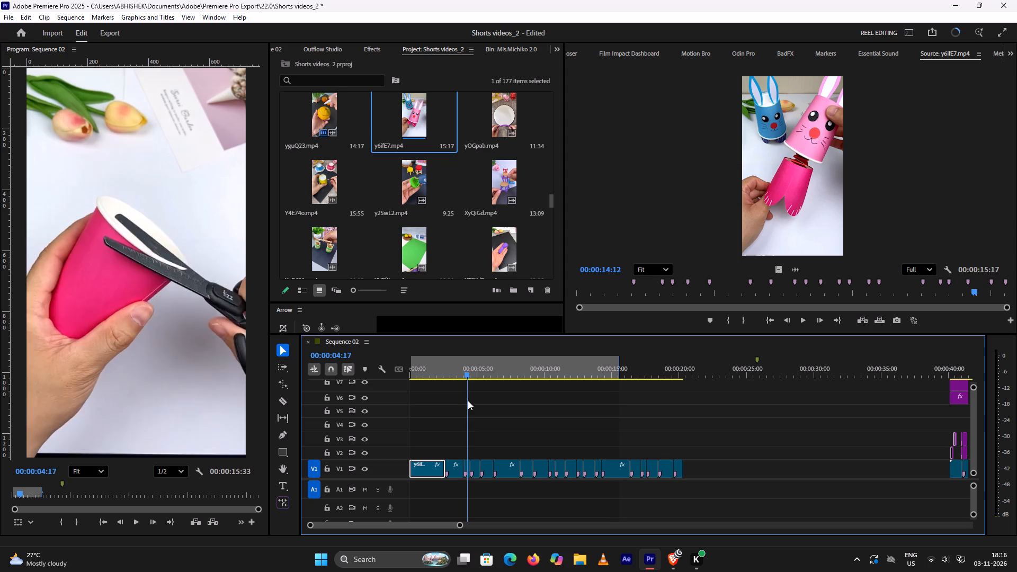
{"action": "left_click_drag", "start_coordinate": [468, 400], "coordinate": [484, 396]}
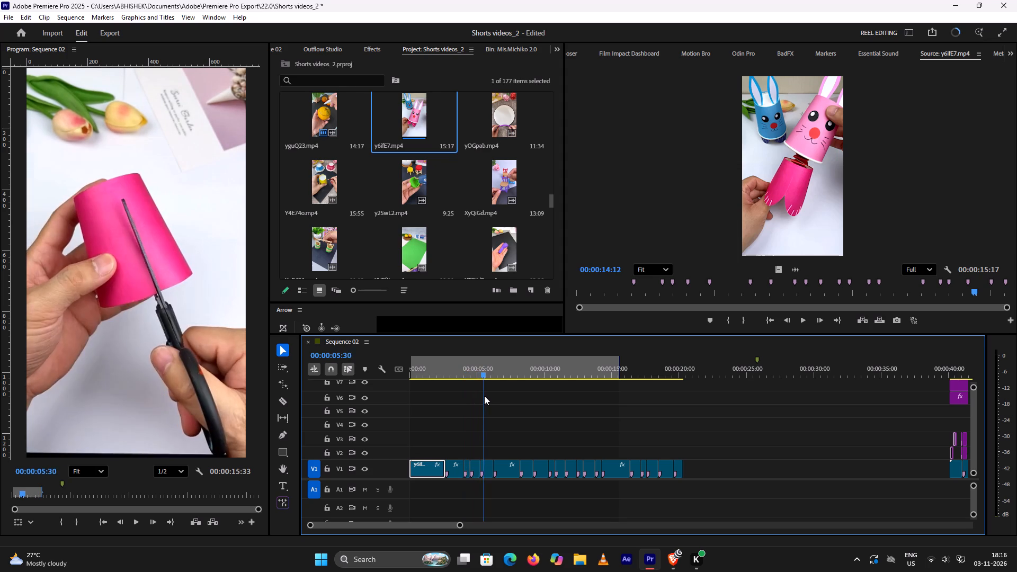
{"action": "left_click_drag", "start_coordinate": [484, 396], "coordinate": [501, 392]}
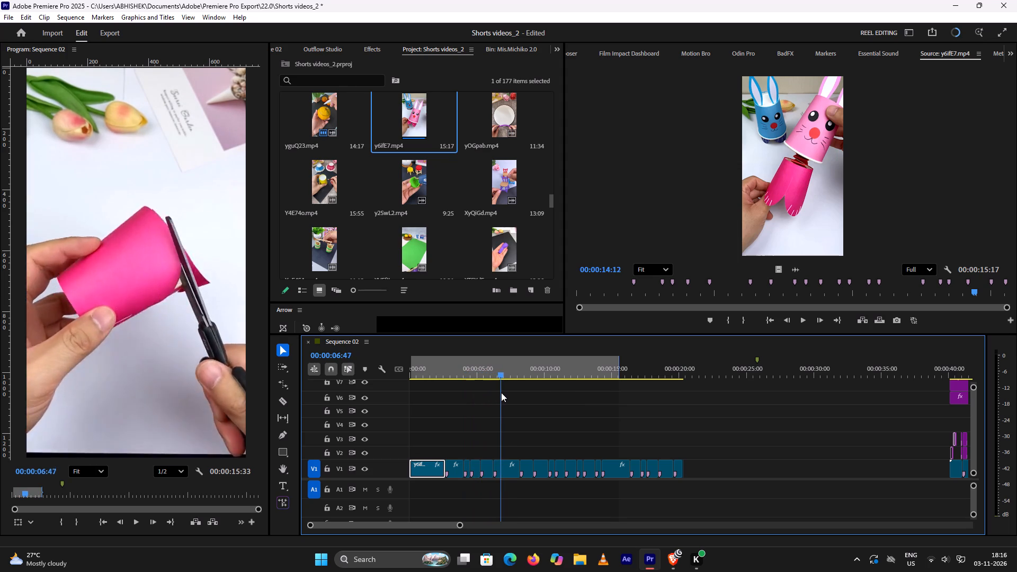
{"action": "left_click_drag", "start_coordinate": [501, 392], "coordinate": [527, 388]}
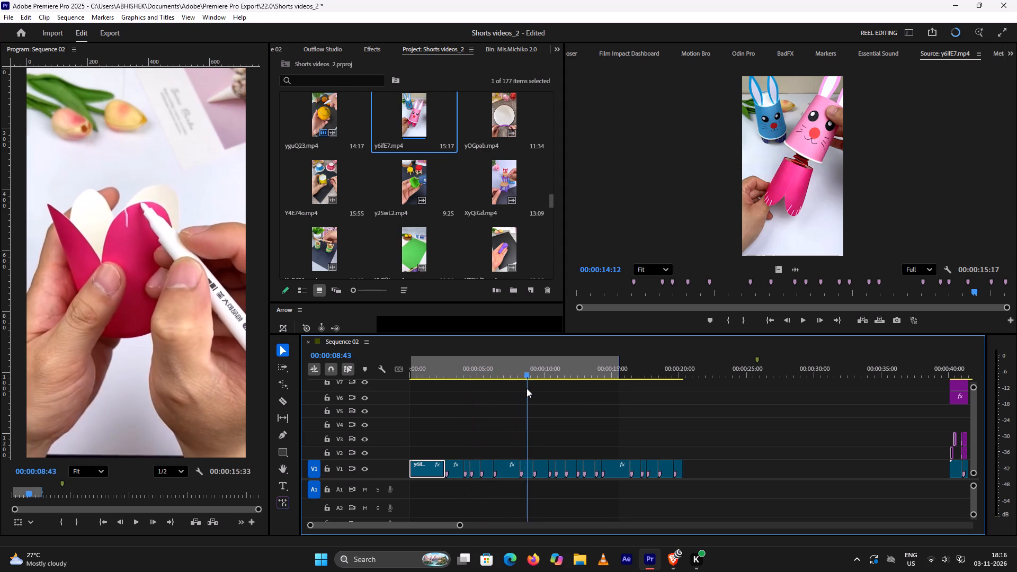
{"action": "left_click_drag", "start_coordinate": [527, 388], "coordinate": [544, 388]}
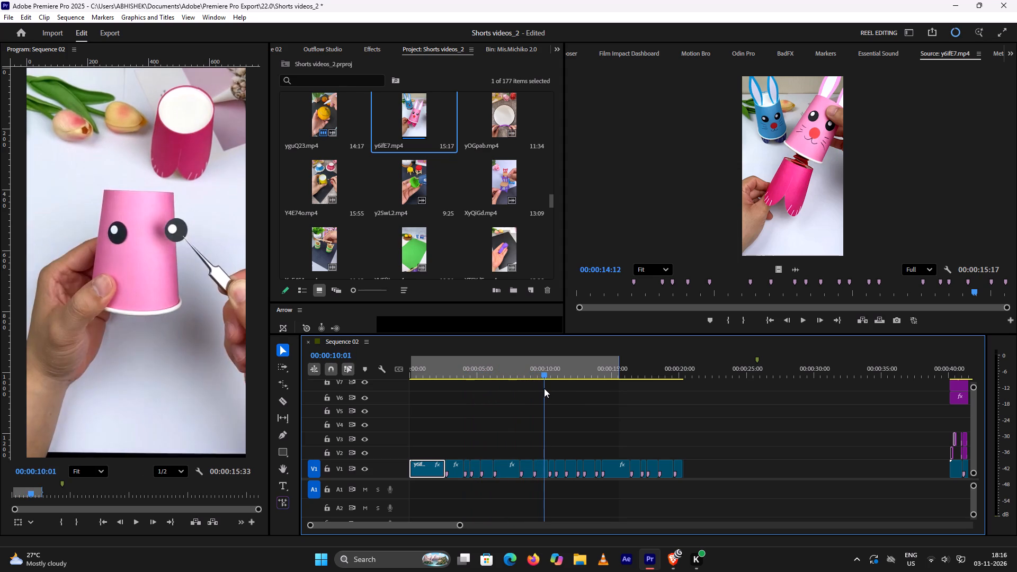
{"action": "left_click_drag", "start_coordinate": [544, 388], "coordinate": [595, 385]}
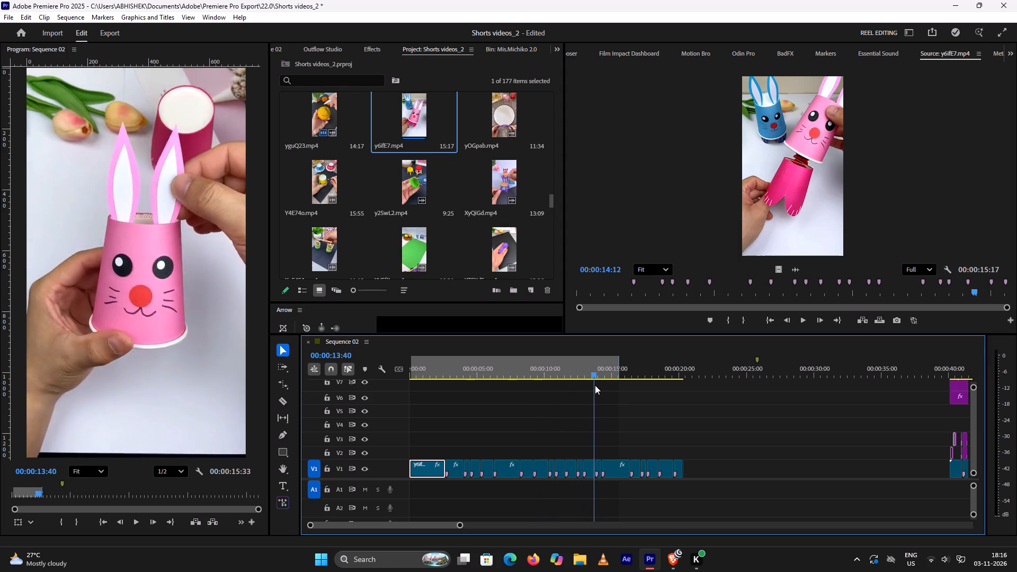
{"action": "left_click_drag", "start_coordinate": [595, 385], "coordinate": [610, 380]}
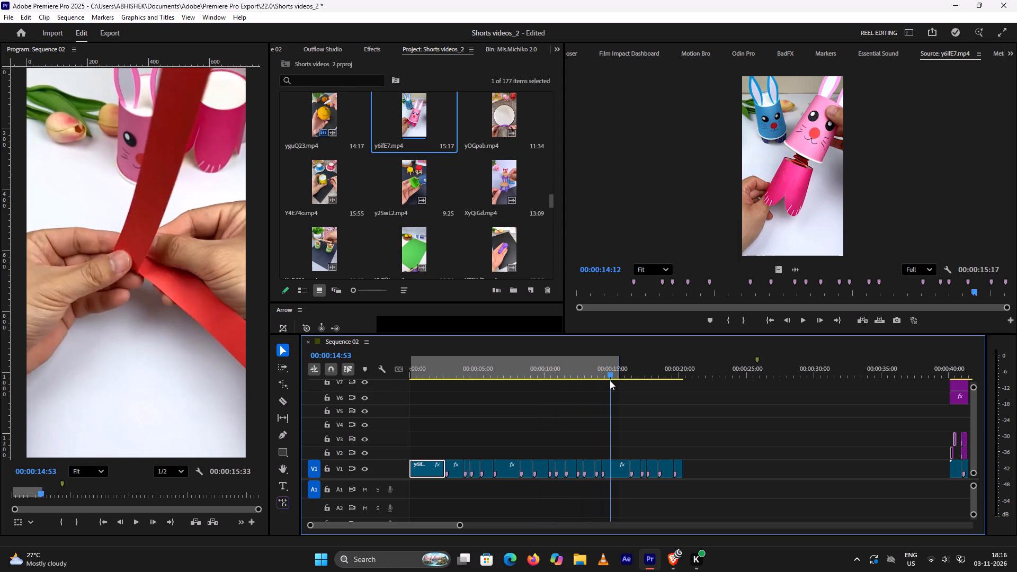
{"action": "left_click_drag", "start_coordinate": [610, 380], "coordinate": [617, 376]}
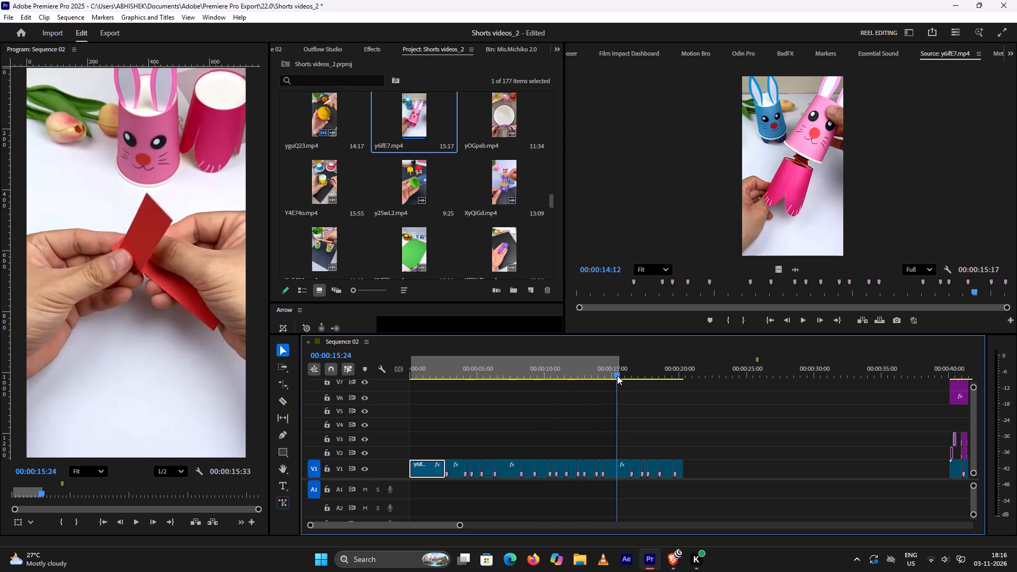
{"action": "left_click_drag", "start_coordinate": [617, 376], "coordinate": [621, 373]}
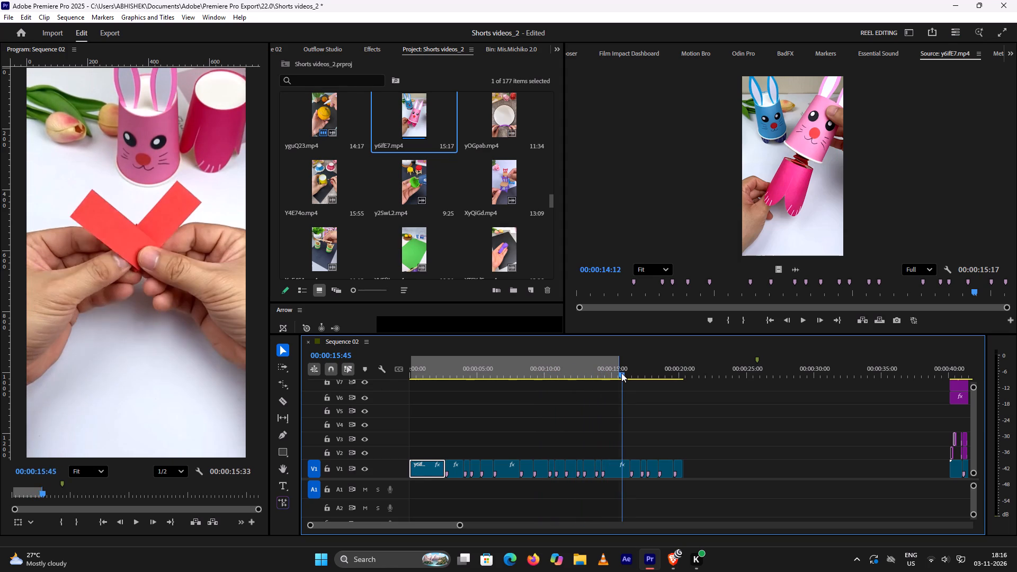
{"action": "left_click_drag", "start_coordinate": [621, 373], "coordinate": [631, 368]}
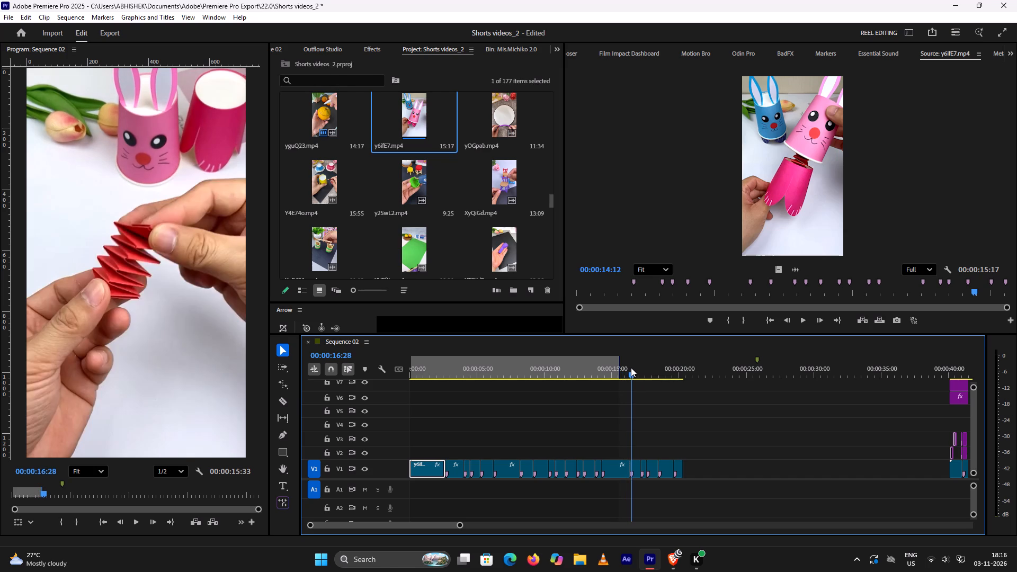
{"action": "left_click_drag", "start_coordinate": [631, 368], "coordinate": [618, 381]}
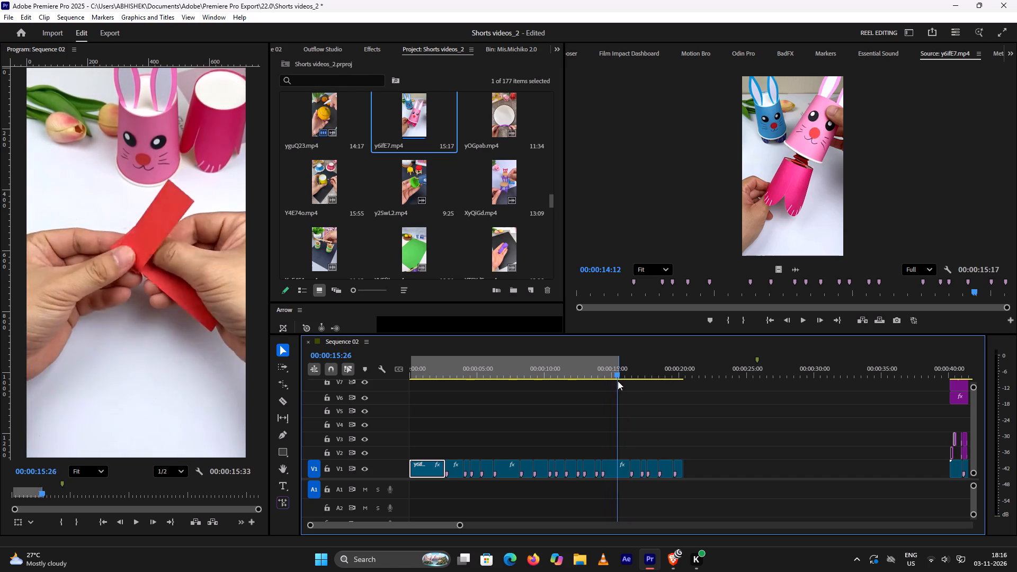
{"action": "left_click_drag", "start_coordinate": [618, 381], "coordinate": [626, 382]}
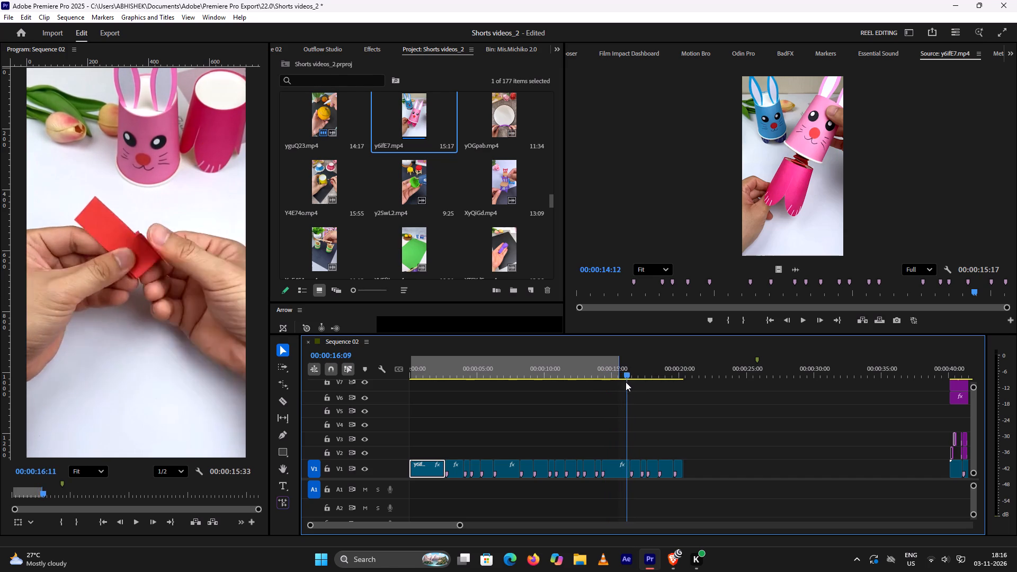
Recheck the cup-cutting and ear-attaching shots, then select the red paper-strip folding clip on V1 and scrub and play it through to its end.
{"action": "left_click_drag", "start_coordinate": [626, 382], "coordinate": [513, 412]}
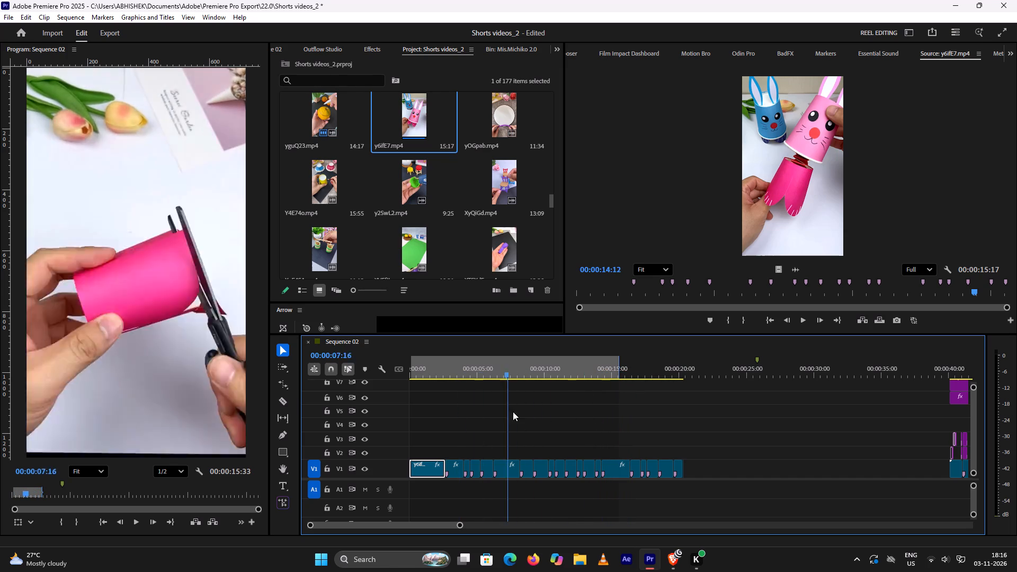
{"action": "left_click_drag", "start_coordinate": [513, 412], "coordinate": [594, 412]}
{"action": "left_click", "coordinate": [614, 471]}
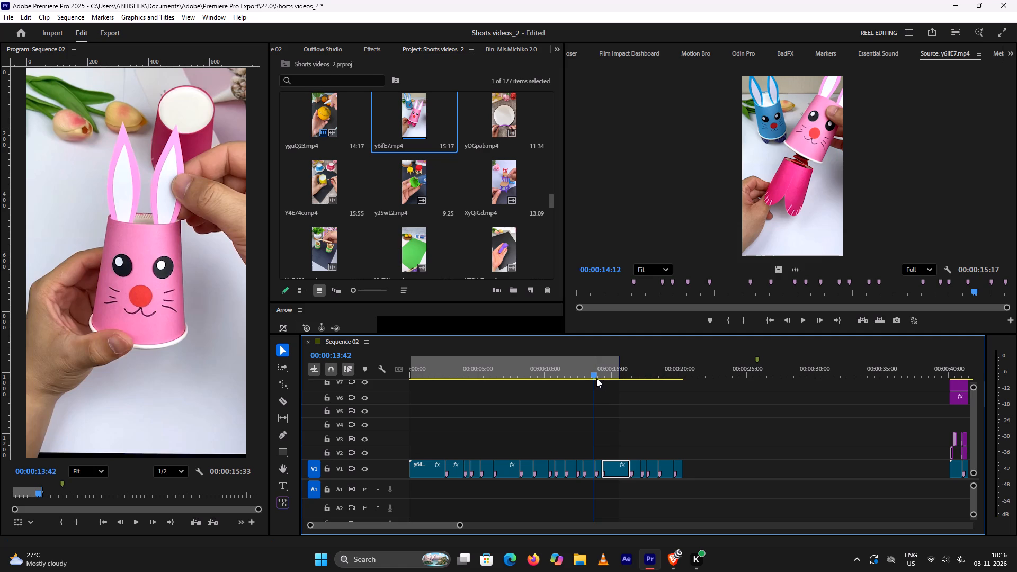
{"action": "left_click_drag", "start_coordinate": [592, 374], "coordinate": [619, 383]}
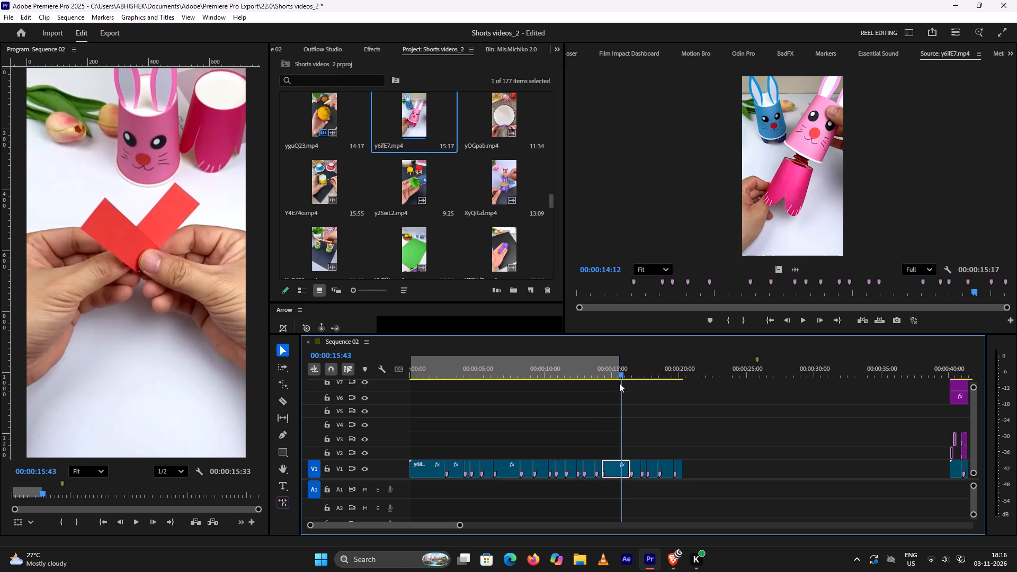
{"action": "left_click_drag", "start_coordinate": [619, 383], "coordinate": [628, 386]}
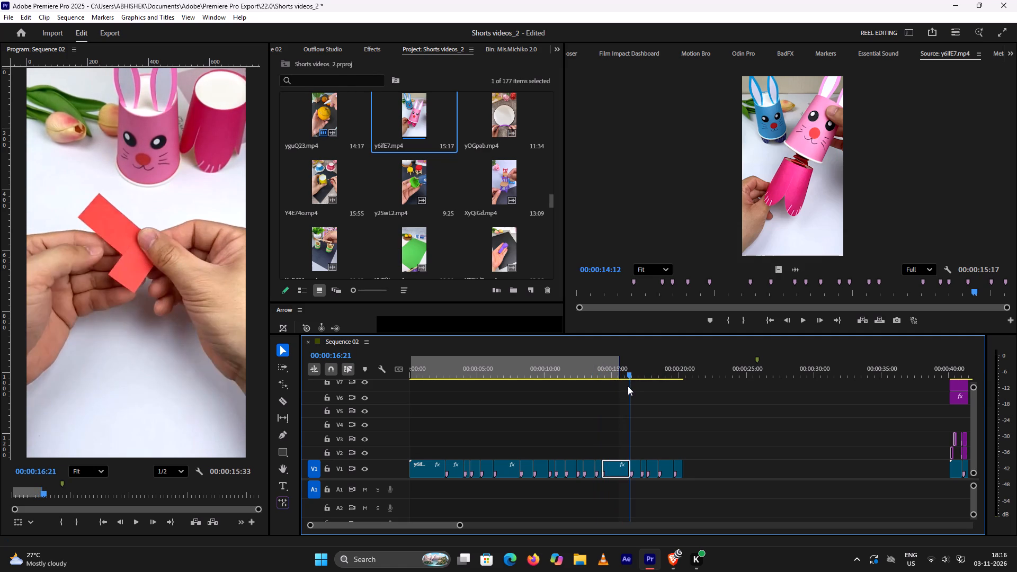
{"action": "left_click_drag", "start_coordinate": [628, 386], "coordinate": [619, 392]}
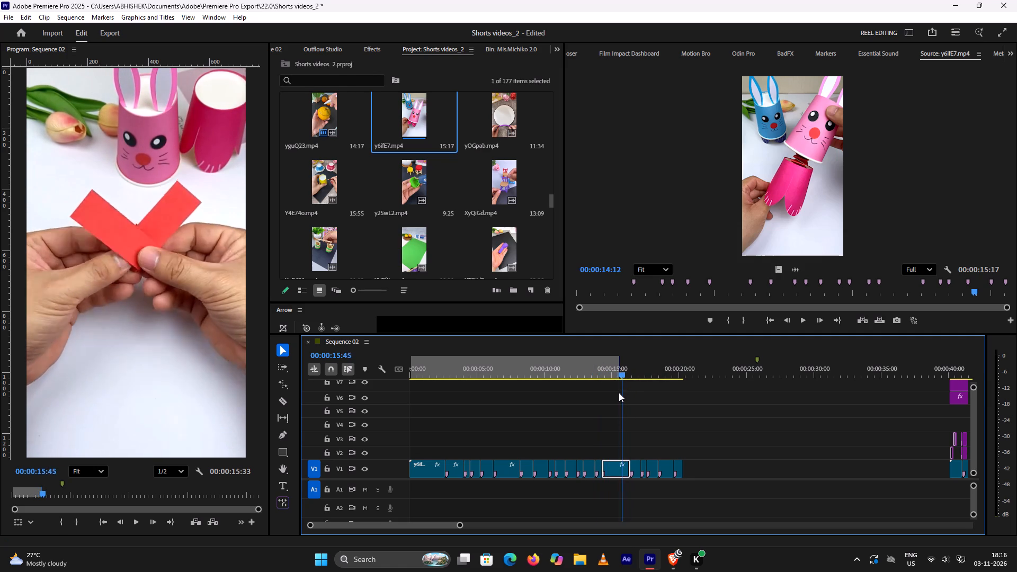
{"action": "left_click_drag", "start_coordinate": [619, 392], "coordinate": [608, 403]}
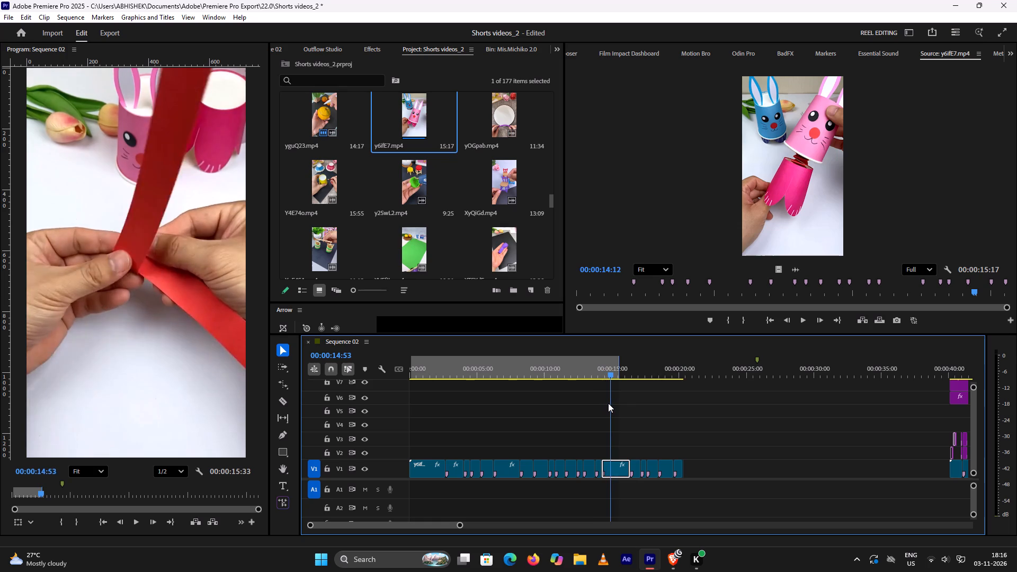
{"action": "left_click_drag", "start_coordinate": [608, 403], "coordinate": [602, 409]}
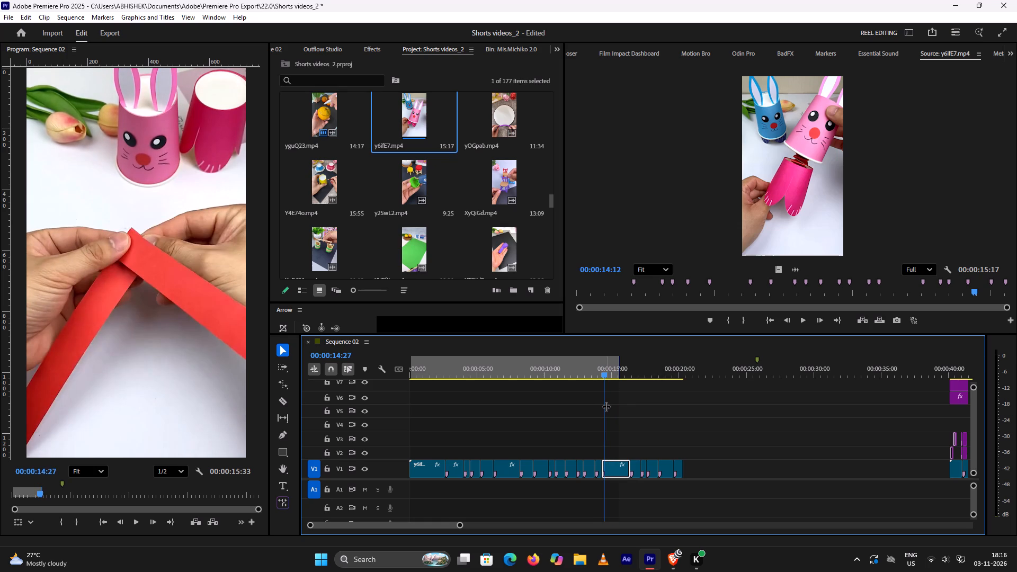
{"action": "key", "text": "space"}
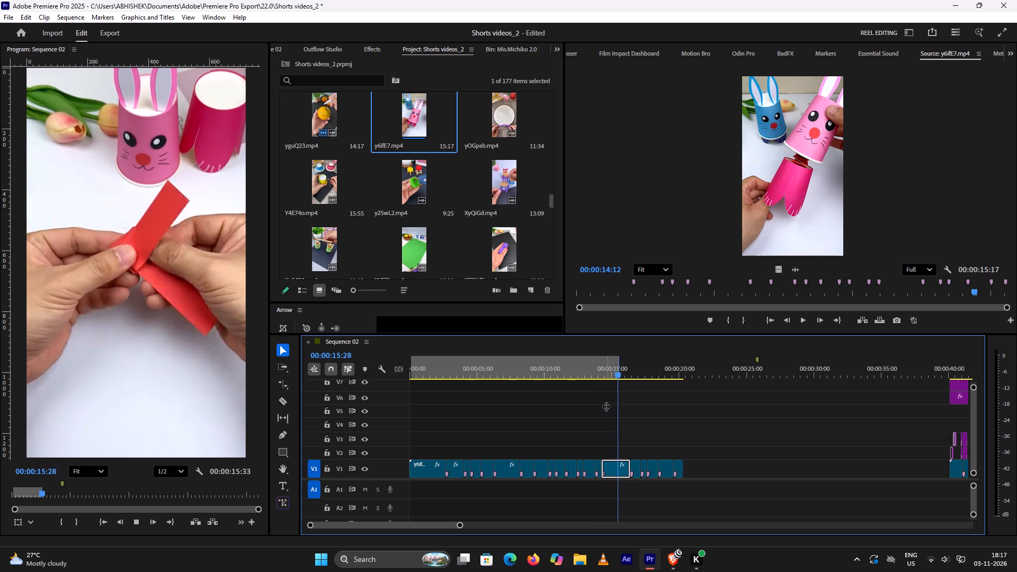
{"action": "key", "text": "space"}
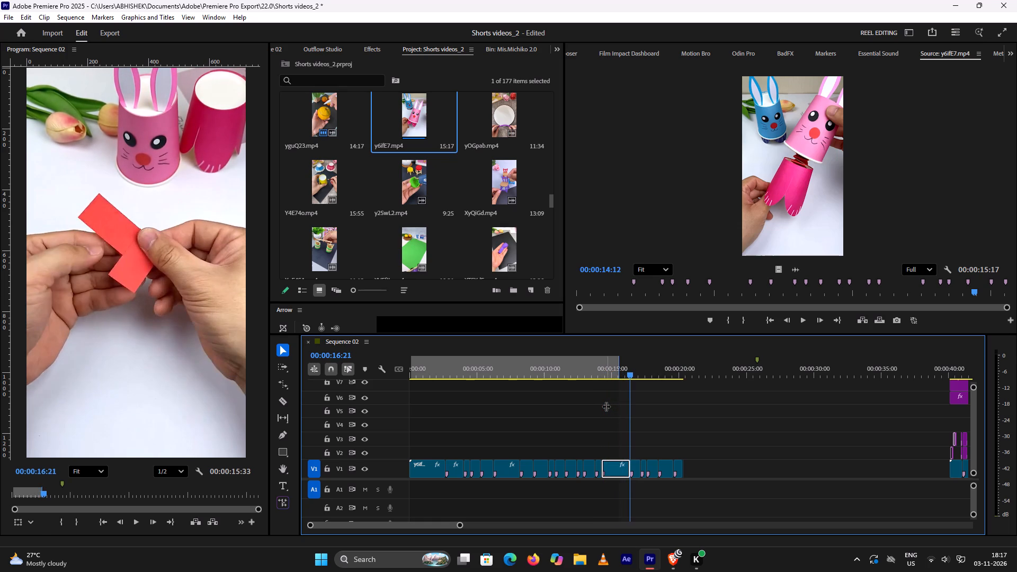
Play the clips from the cup cutting near 6 seconds to the ear attaching near 12 seconds, and return the playhead to the sequence start.
{"action": "left_click", "coordinate": [507, 373]}
{"action": "left_click_drag", "start_coordinate": [506, 377], "coordinate": [505, 377]}
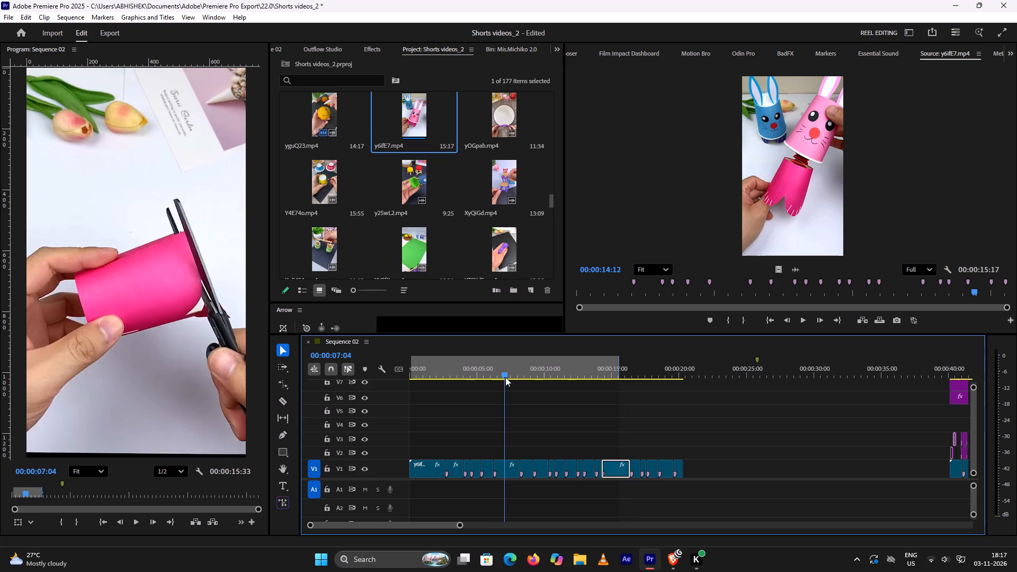
{"action": "left_click_drag", "start_coordinate": [505, 377], "coordinate": [497, 383]}
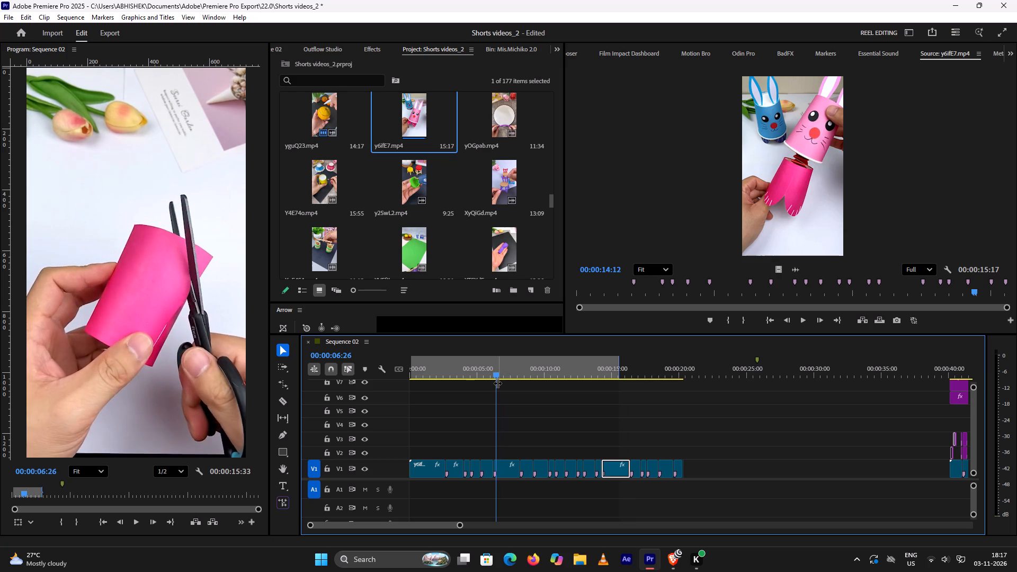
{"action": "key", "text": "space"}
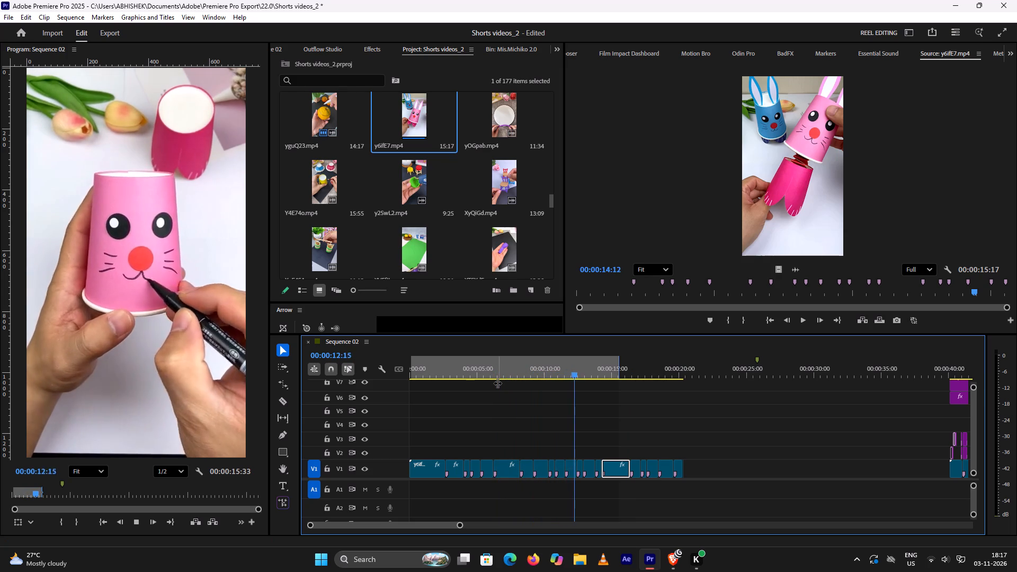
{"action": "key", "text": "space"}
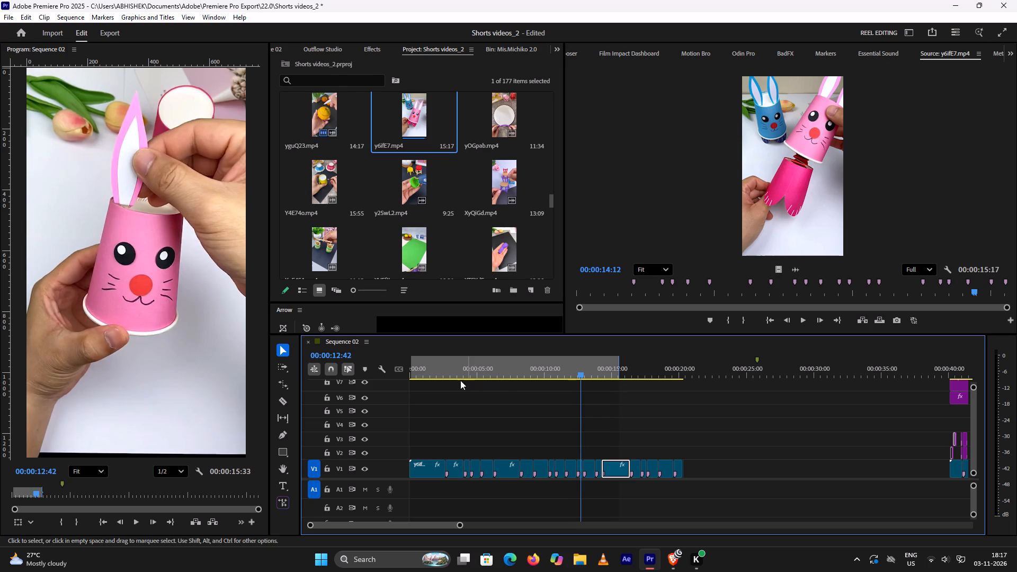
{"action": "left_click", "coordinate": [419, 364]}
{"action": "left_click_drag", "start_coordinate": [419, 372], "coordinate": [408, 377]}
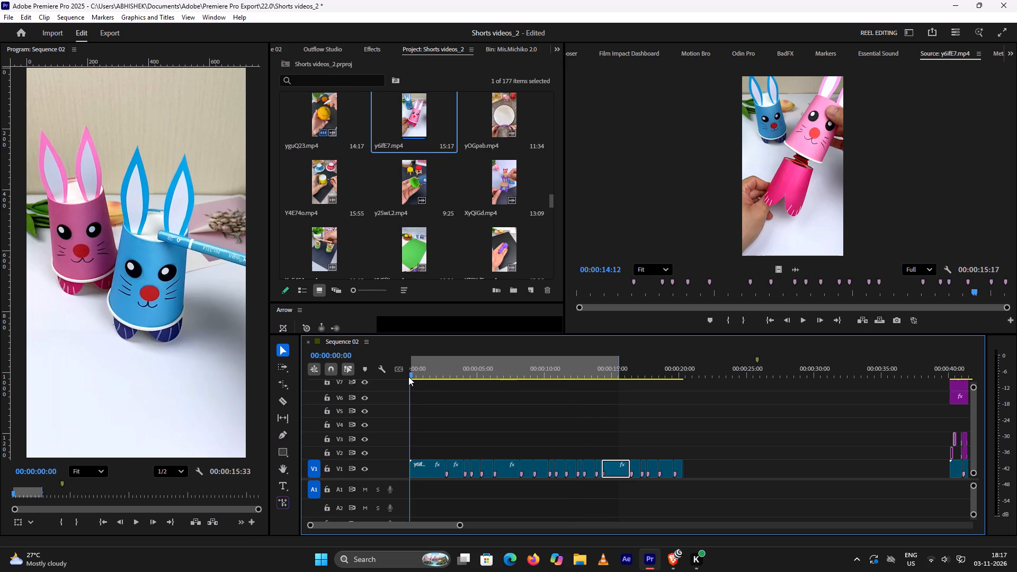
Play the rabbit short from the sequence start through the red paper-strip folding to the strip-and-cup shot near 18 seconds.
{"action": "key", "text": "space"}
{"action": "key", "text": "space"}
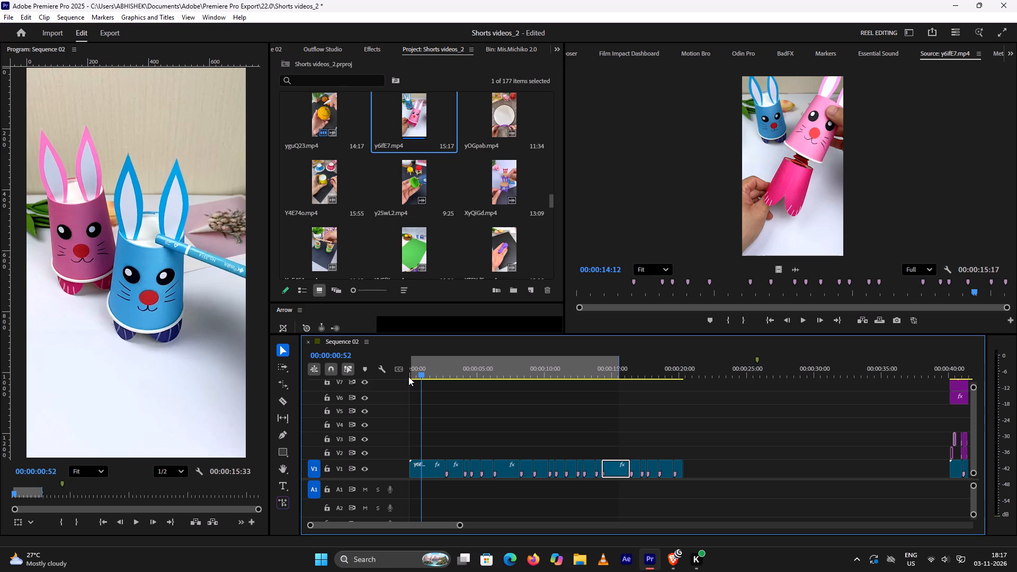
{"action": "key", "text": "space"}
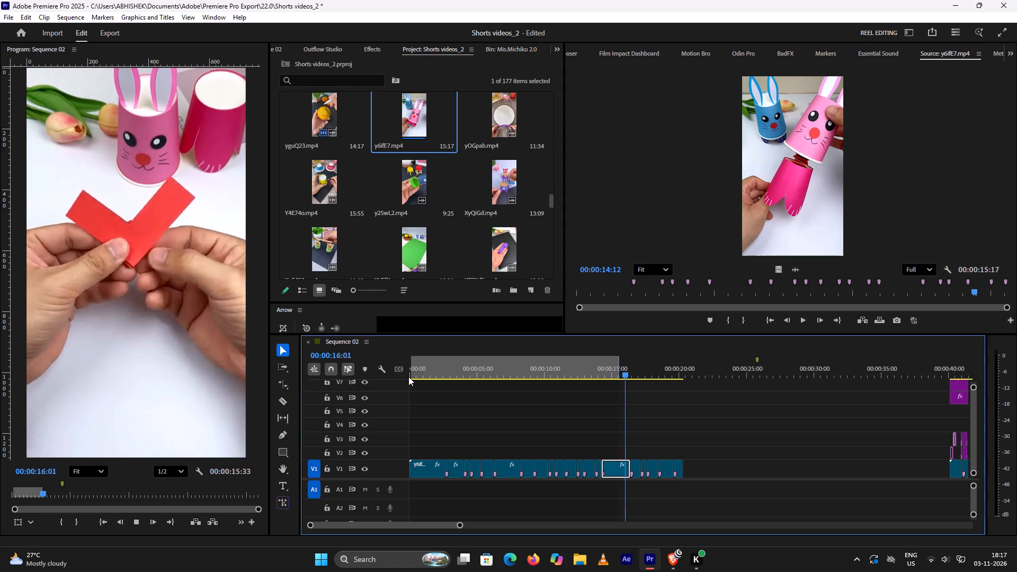
{"action": "key", "text": "space"}
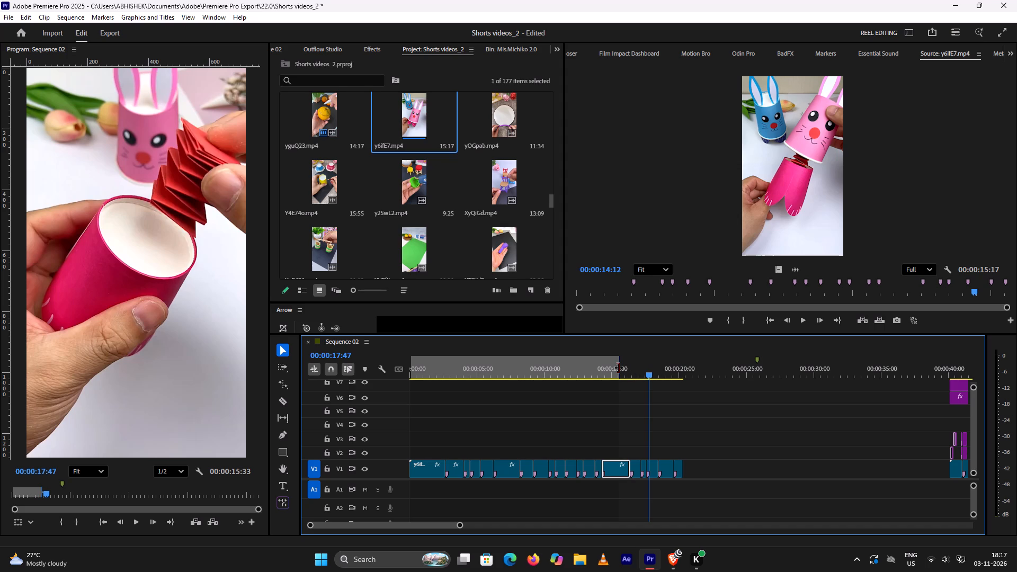
Extend the sequence's out point to the end of the last rabbit clip, making the marked range 00:00:20:18 long.
{"action": "left_click_drag", "start_coordinate": [619, 368], "coordinate": [663, 366]}
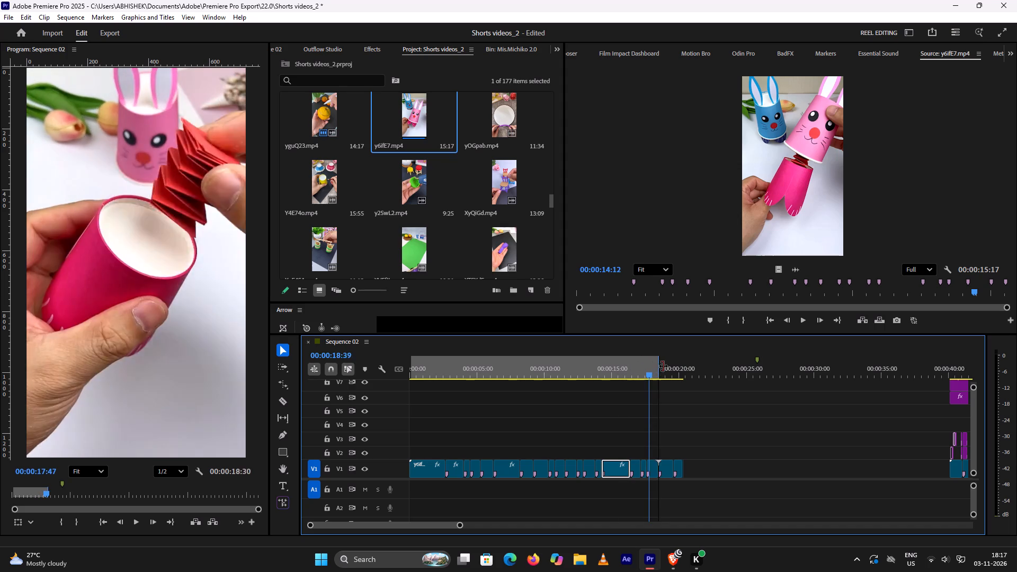
{"action": "left_click_drag", "start_coordinate": [663, 366], "coordinate": [681, 370]}
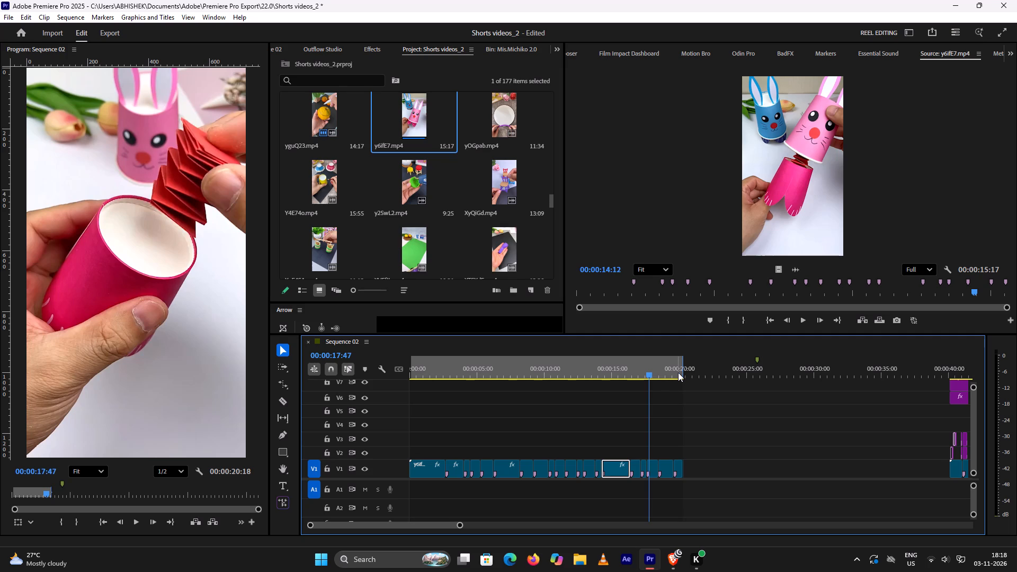
Scrub back and forth between the red paper-strip folding near 14 seconds and the finished rabbits near 20 seconds, examining the scene pacing.
{"action": "left_click_drag", "start_coordinate": [649, 374], "coordinate": [618, 385]}
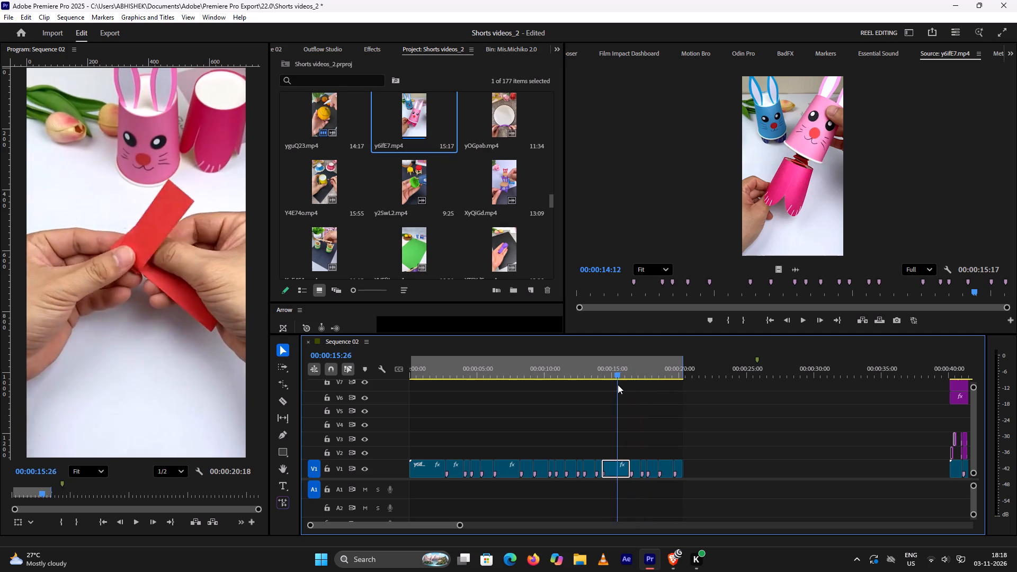
{"action": "left_click_drag", "start_coordinate": [618, 385], "coordinate": [601, 396]}
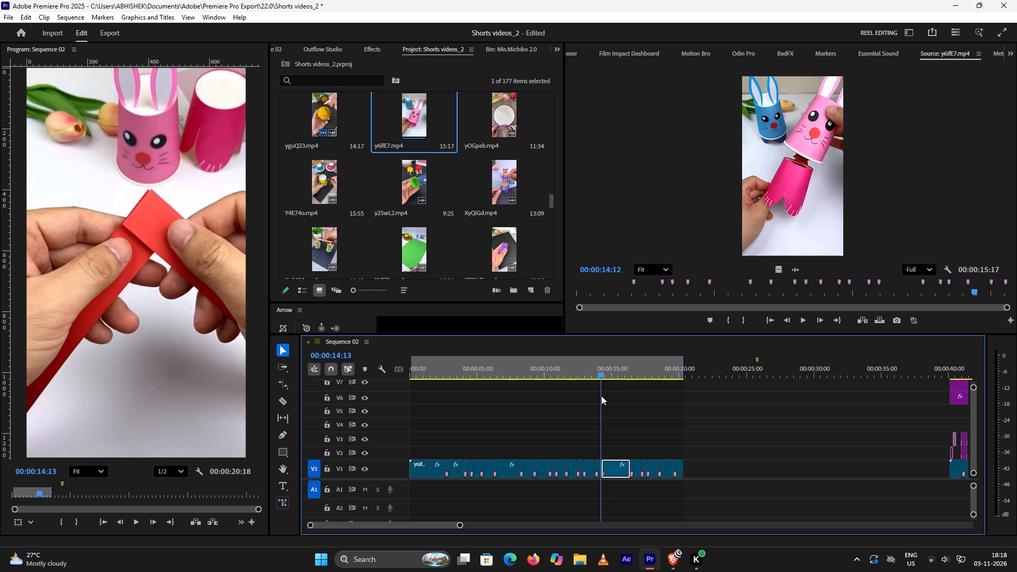
{"action": "left_click_drag", "start_coordinate": [601, 396], "coordinate": [631, 390]}
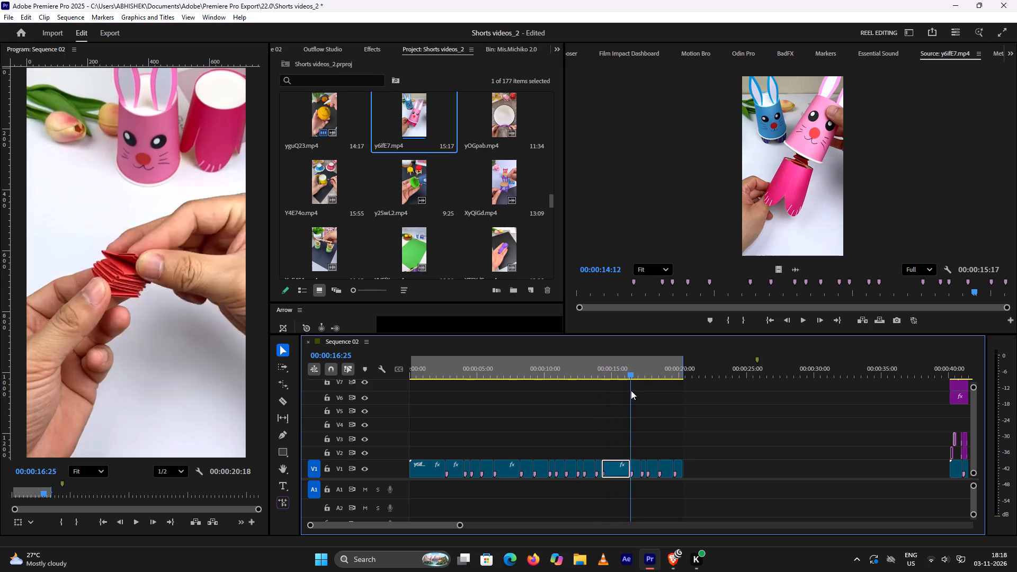
{"action": "left_click_drag", "start_coordinate": [631, 390], "coordinate": [628, 400]}
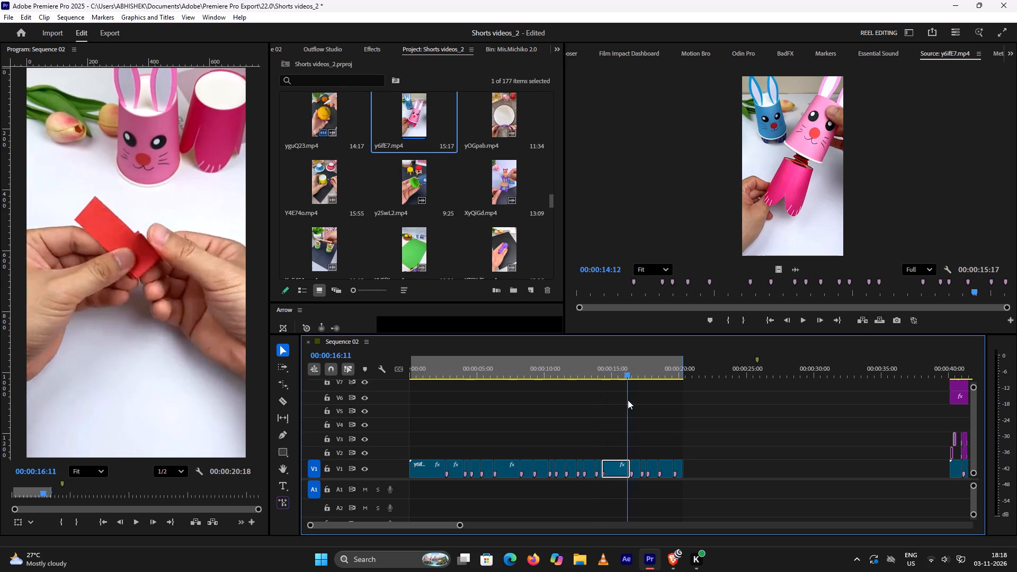
{"action": "left_click_drag", "start_coordinate": [628, 400], "coordinate": [683, 398]}
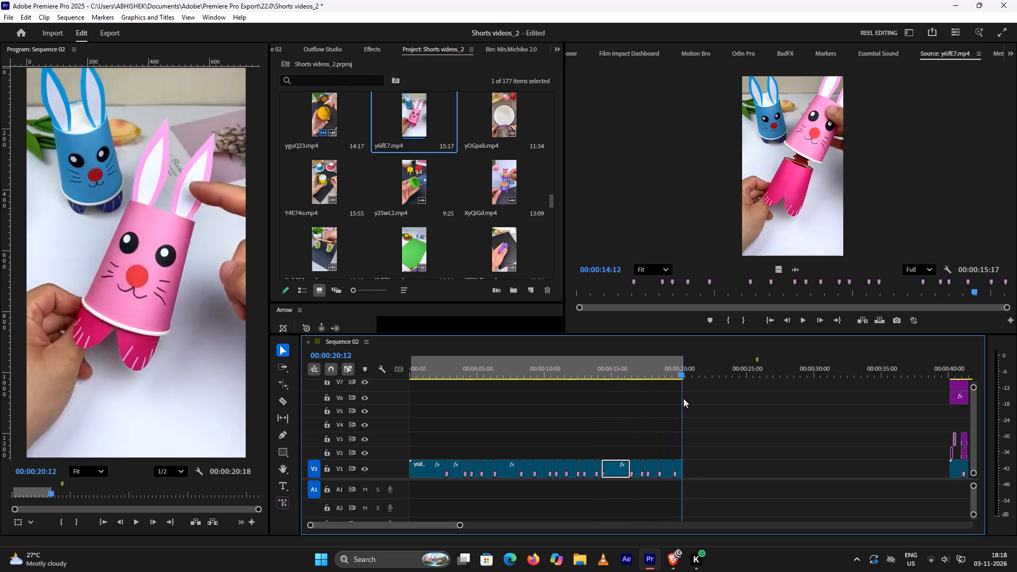
{"action": "left_click_drag", "start_coordinate": [683, 398], "coordinate": [639, 416]}
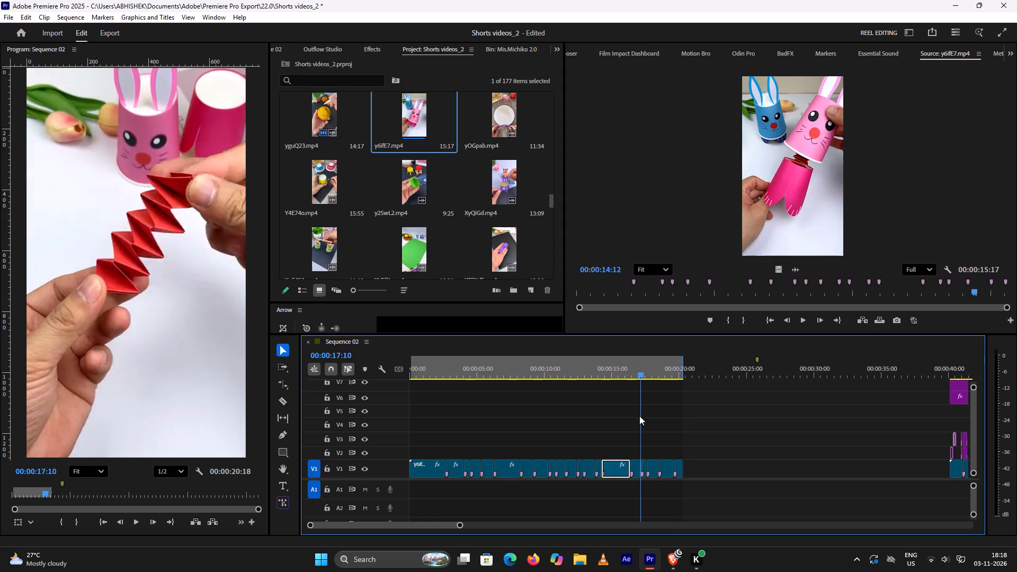
{"action": "left_click_drag", "start_coordinate": [639, 416], "coordinate": [614, 426]}
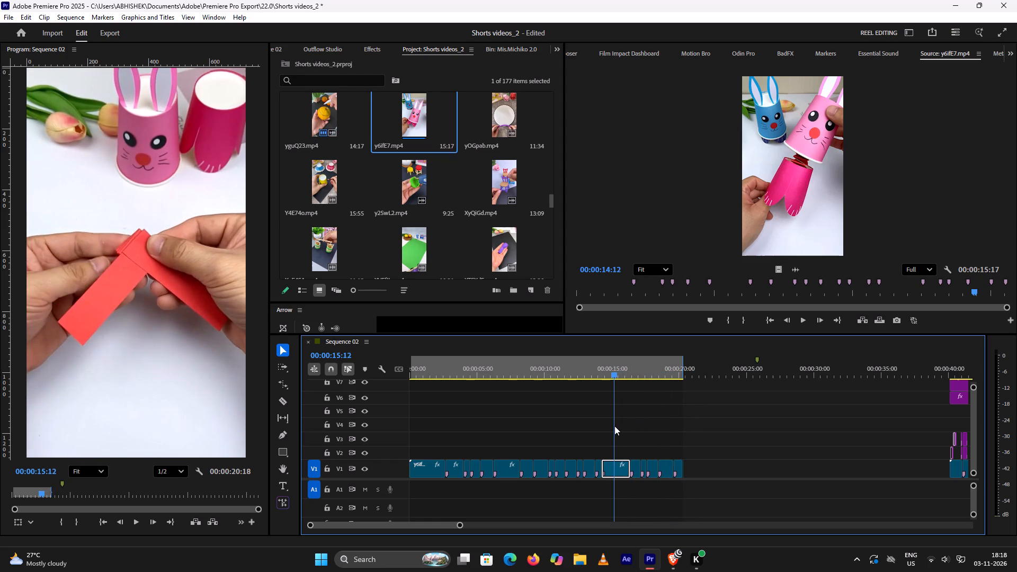
{"action": "left_click_drag", "start_coordinate": [614, 426], "coordinate": [629, 422]}
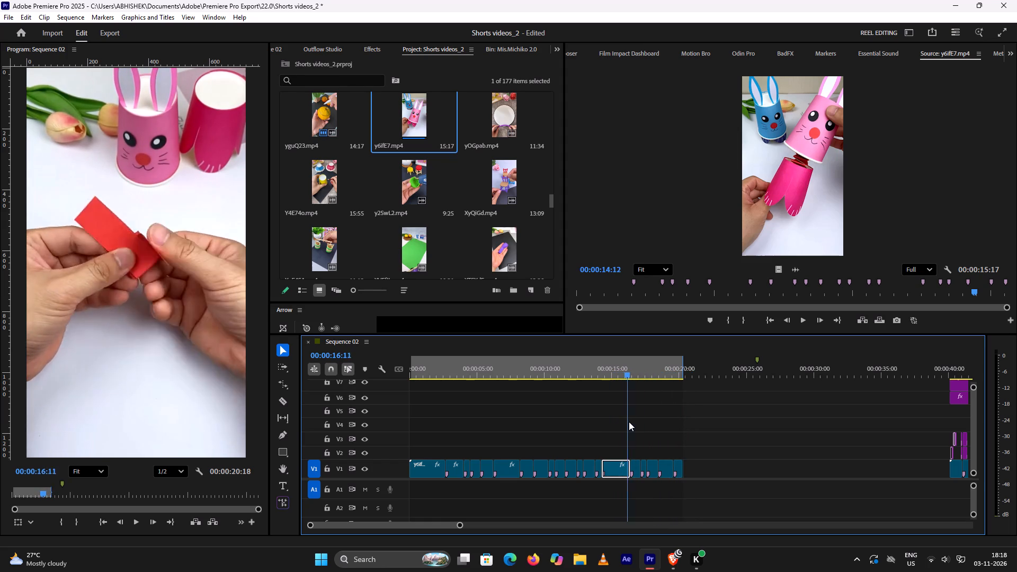
{"action": "left_click_drag", "start_coordinate": [629, 422], "coordinate": [648, 421]}
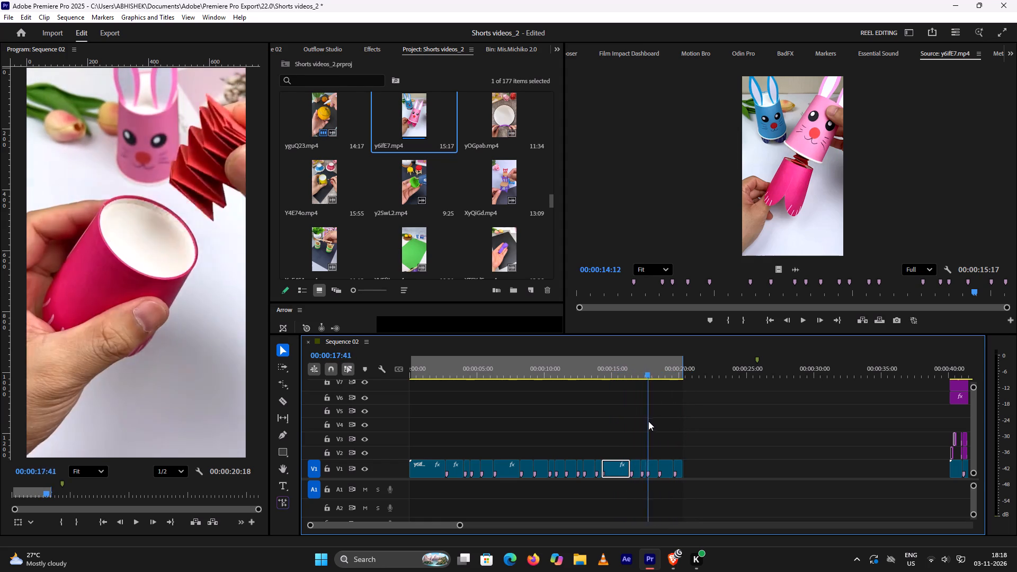
{"action": "left_click_drag", "start_coordinate": [648, 421], "coordinate": [680, 417]}
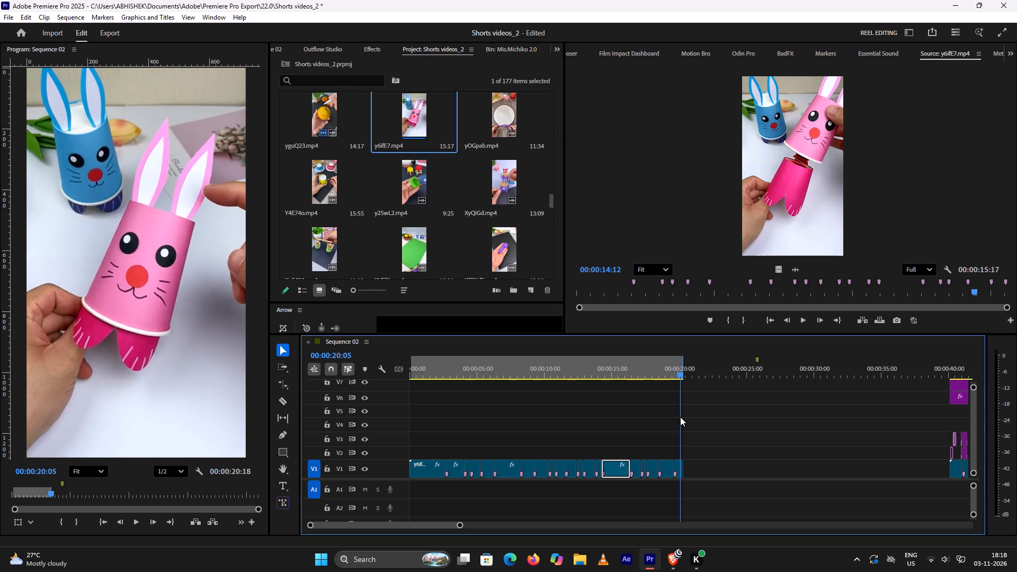
{"action": "left_click_drag", "start_coordinate": [680, 417], "coordinate": [672, 422]}
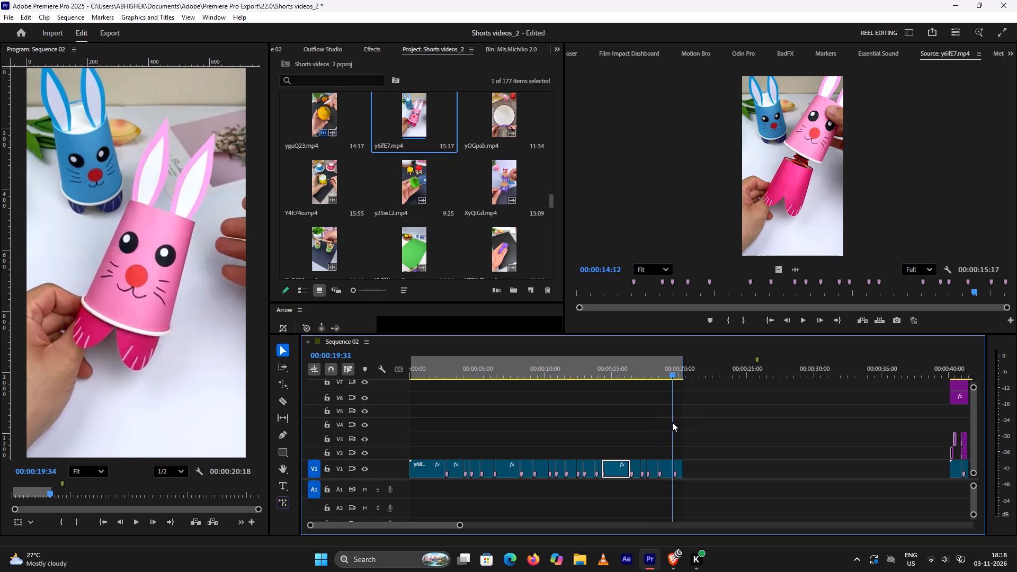
{"action": "left_click_drag", "start_coordinate": [672, 422], "coordinate": [593, 449]}
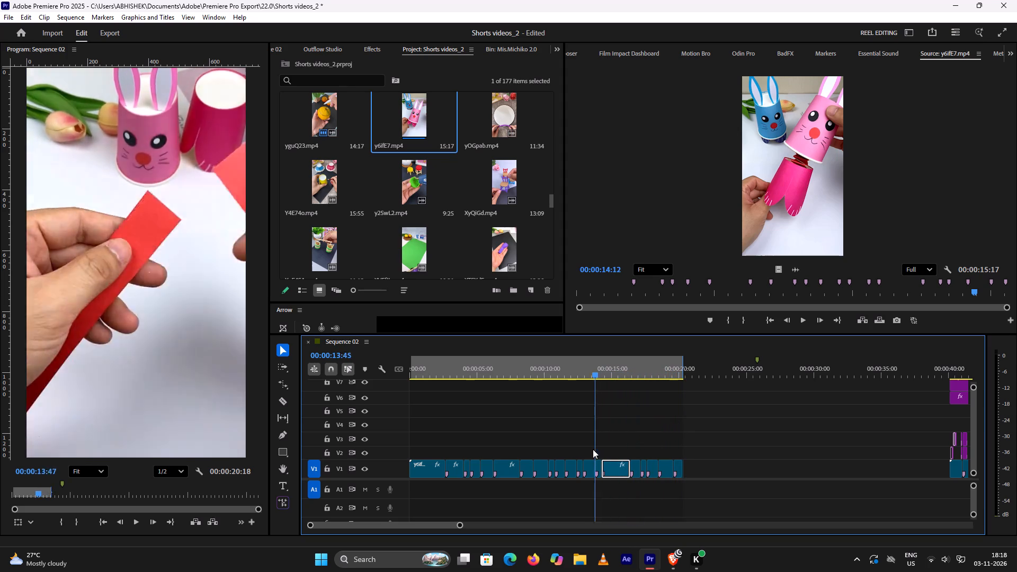
Review the pink cup-cutting clip starting at 00:00:06:17 on V1, selecting it and playing it through into the white-marker shot.
{"action": "left_click_drag", "start_coordinate": [593, 449], "coordinate": [503, 469]}
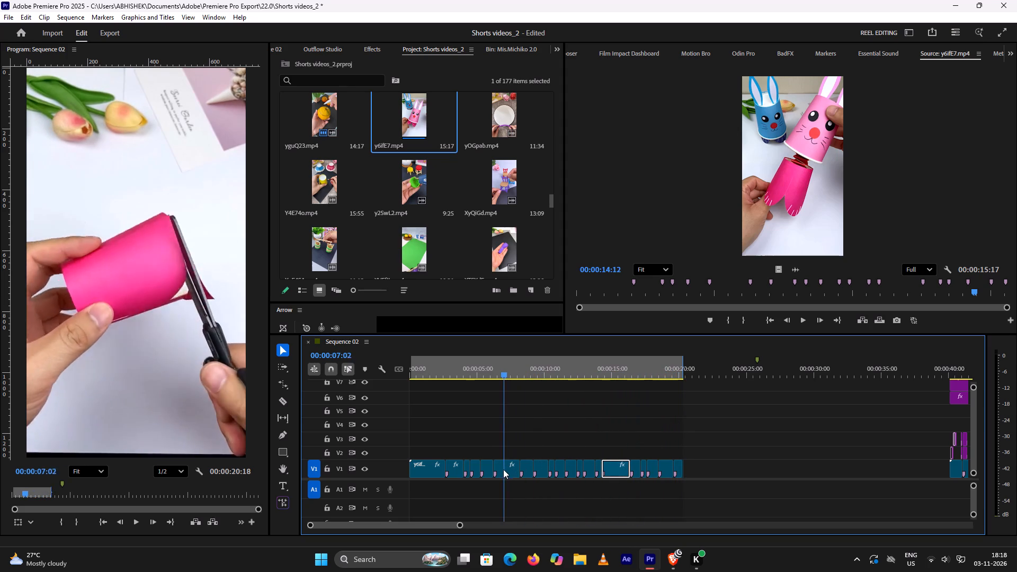
{"action": "left_click_drag", "start_coordinate": [503, 469], "coordinate": [494, 477]}
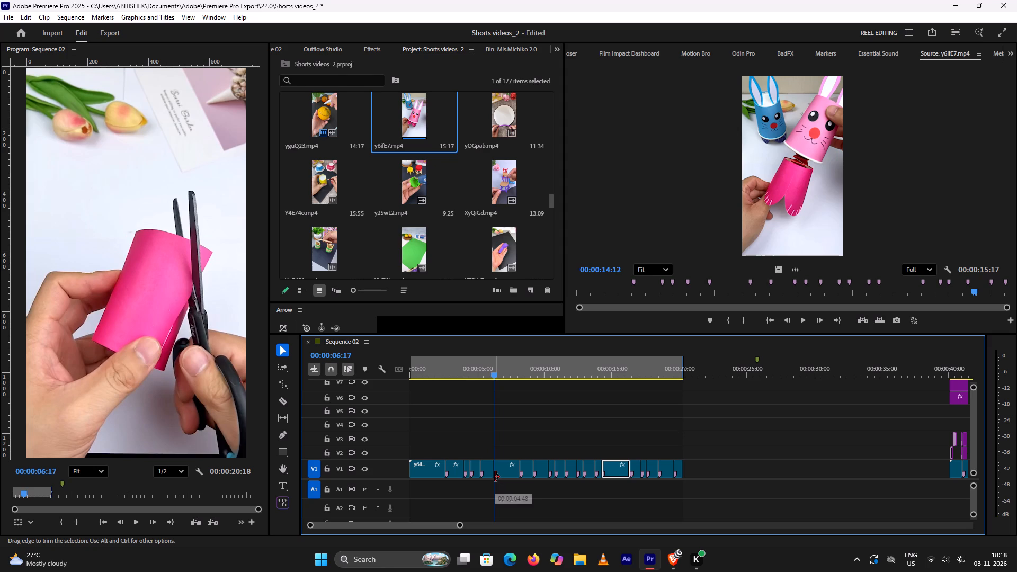
{"action": "key", "text": "space"}
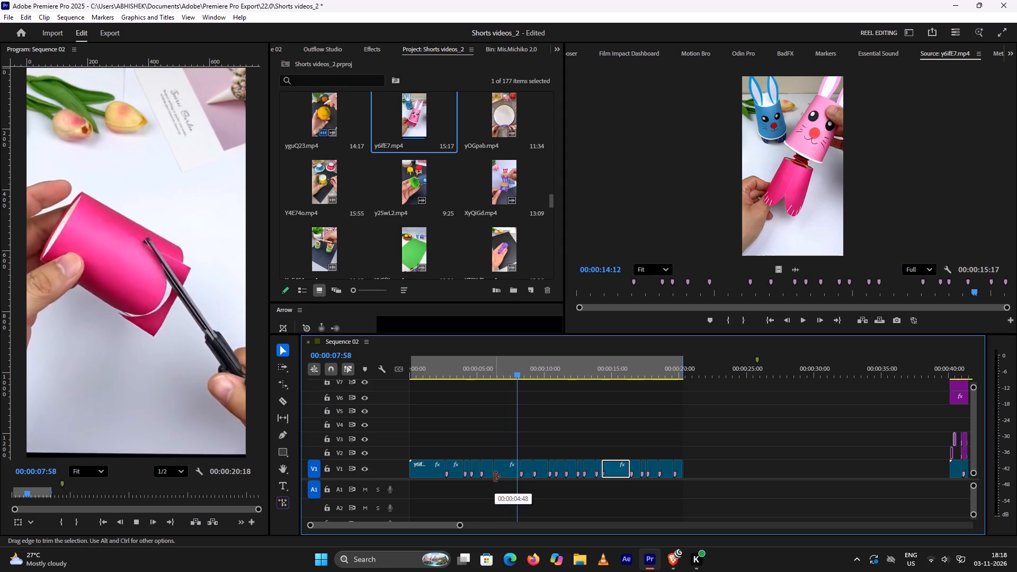
{"action": "key", "text": "space"}
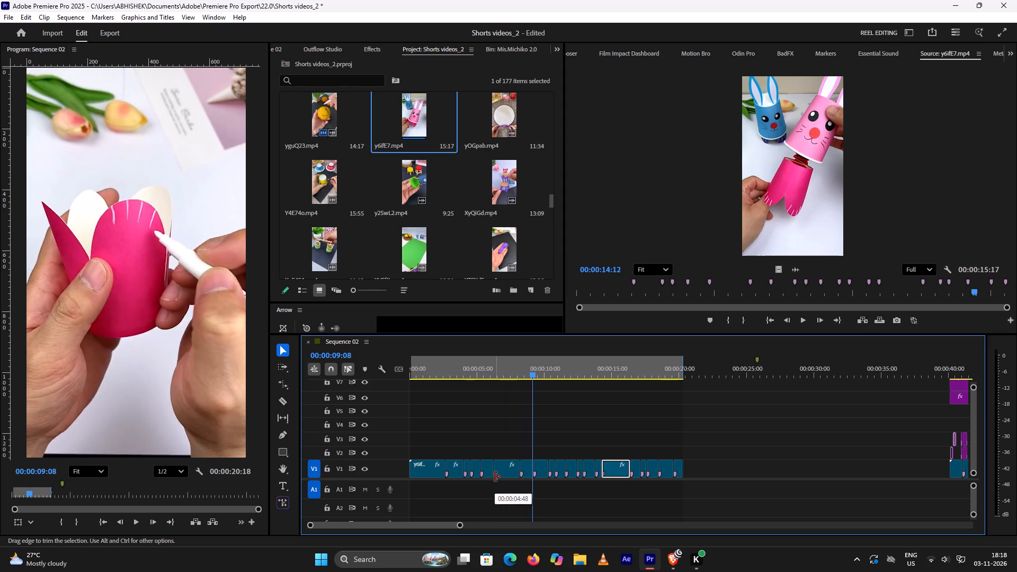
{"action": "left_click", "coordinate": [504, 471]}
{"action": "left_click", "coordinate": [493, 373]}
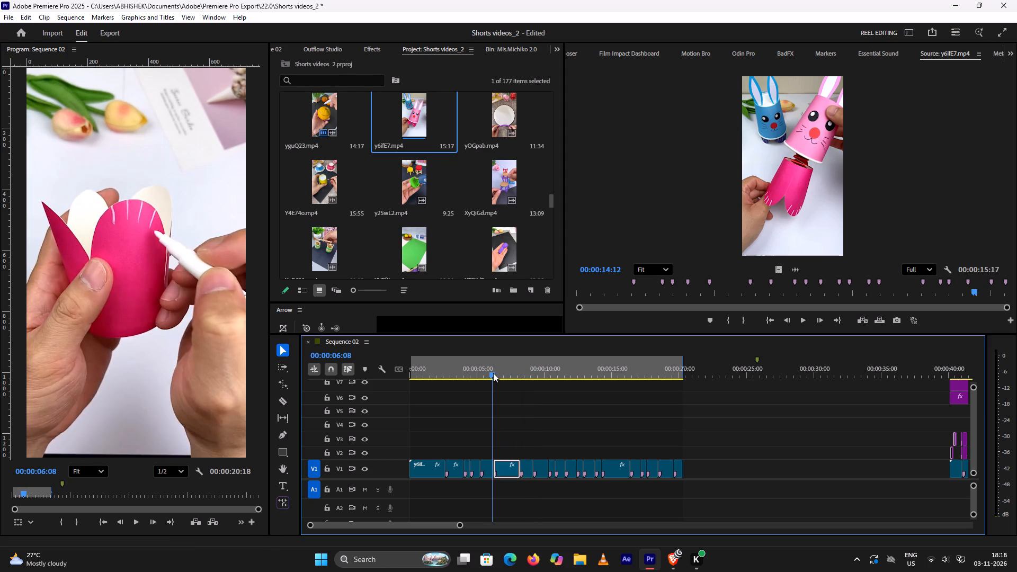
{"action": "key", "text": "space"}
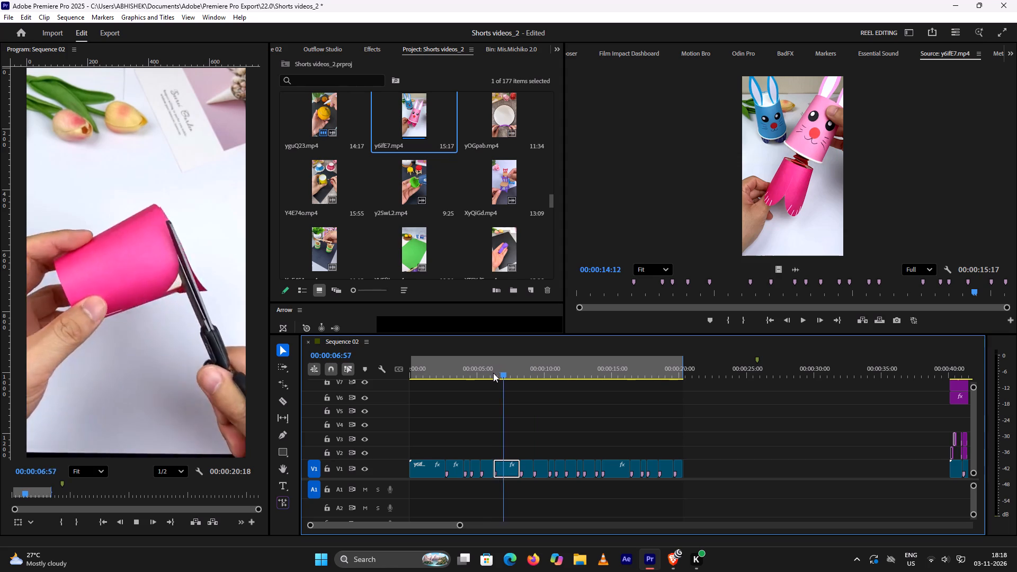
{"action": "key", "text": "space"}
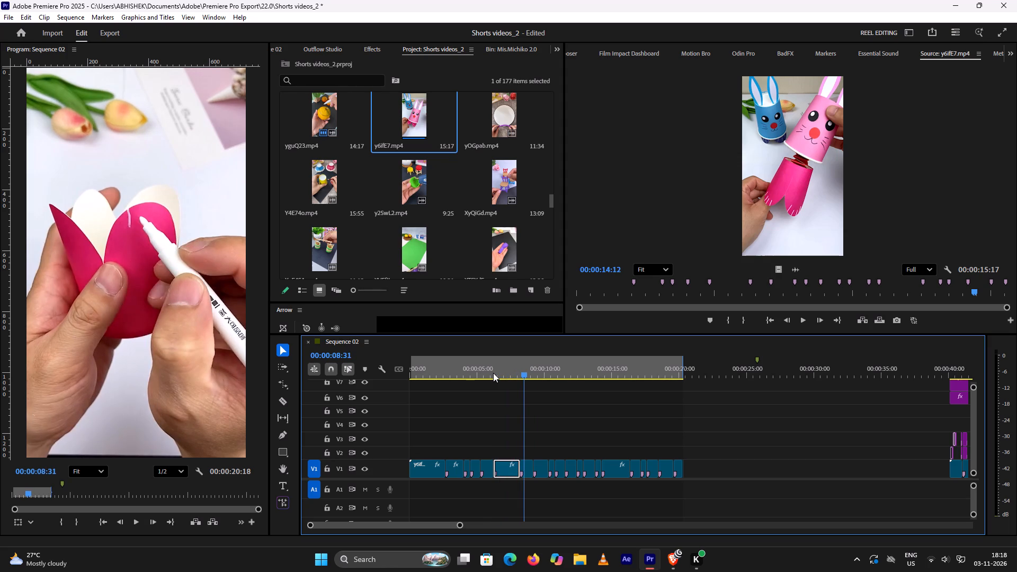
Play the red paper-strip folding between 14 and 16 seconds, and replay from the cup cutting near 6 seconds to the face drawing near 12 seconds.
{"action": "left_click", "coordinate": [595, 369]}
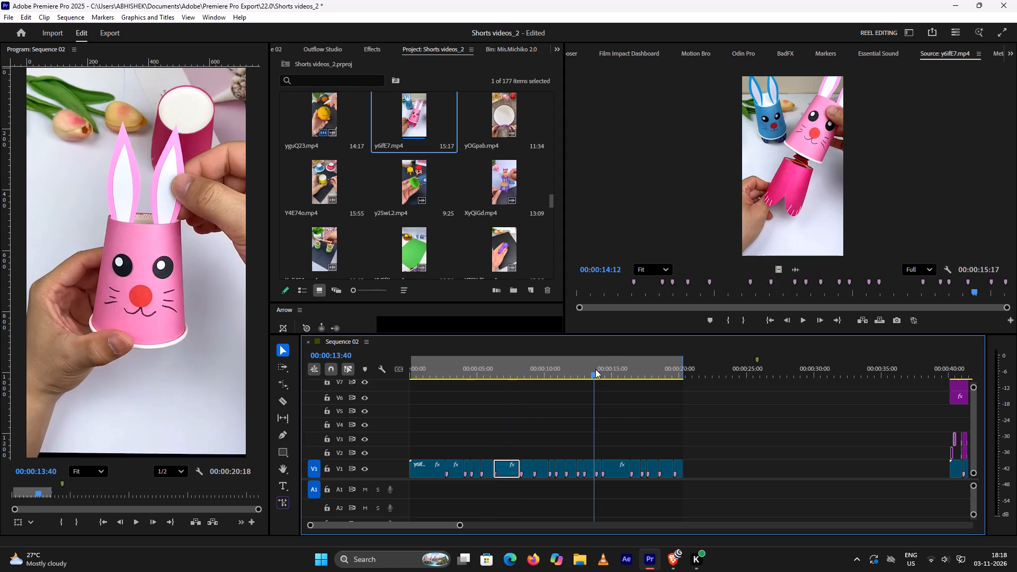
{"action": "key", "text": "space"}
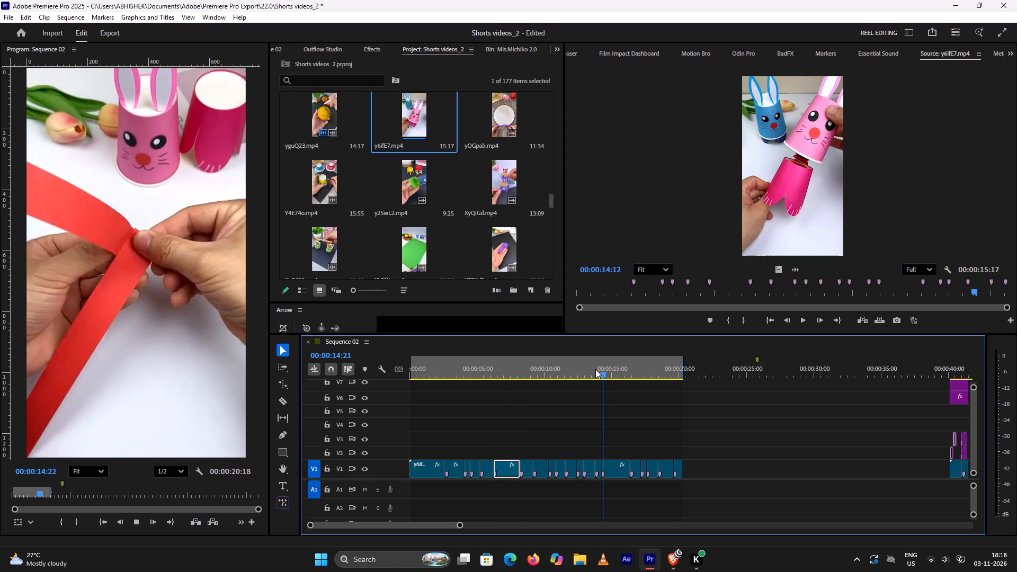
{"action": "key", "text": "space"}
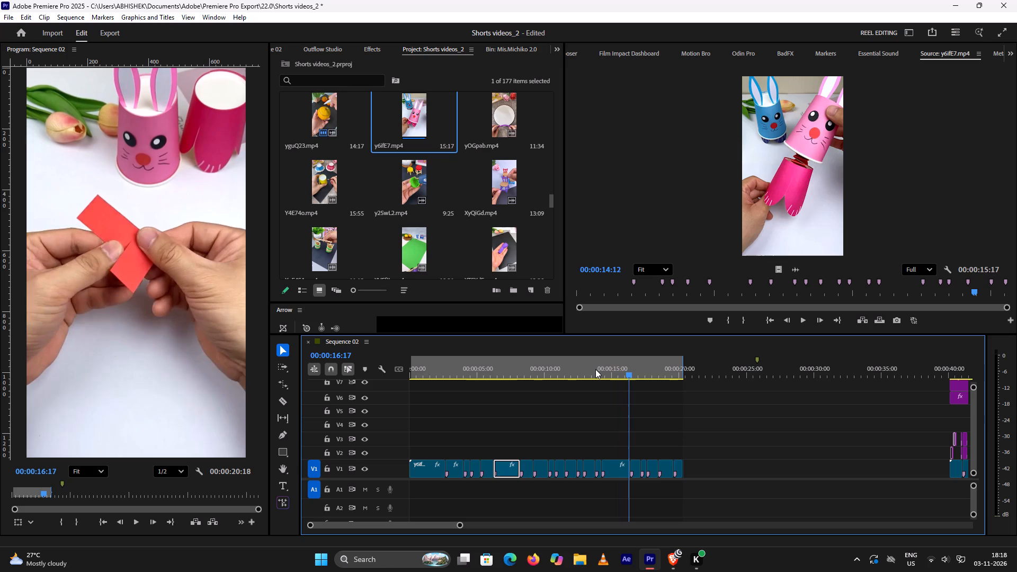
{"action": "left_click", "coordinate": [488, 369]}
{"action": "key", "text": "space"}
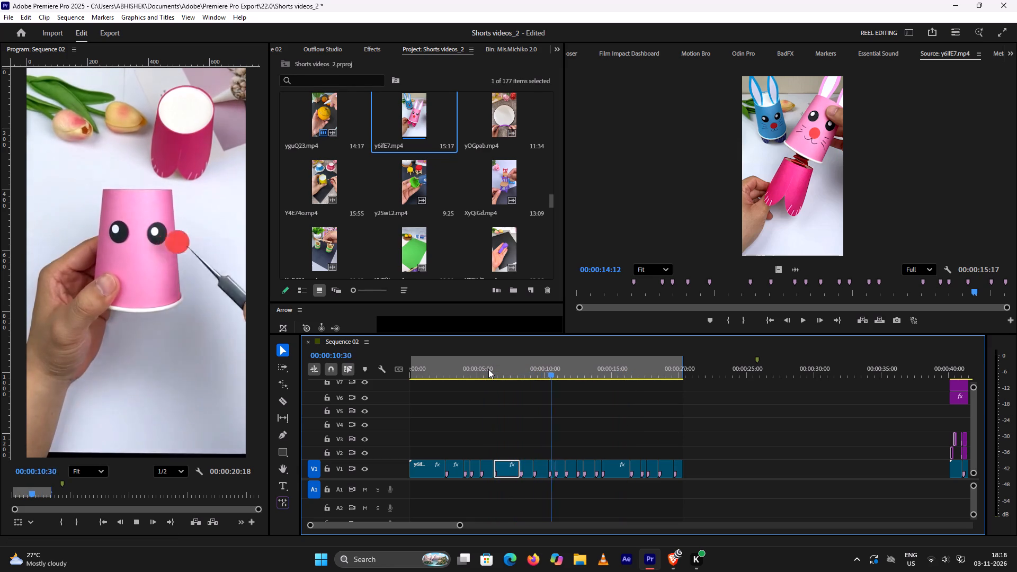
{"action": "key", "text": "space"}
{"action": "key", "text": "space"}
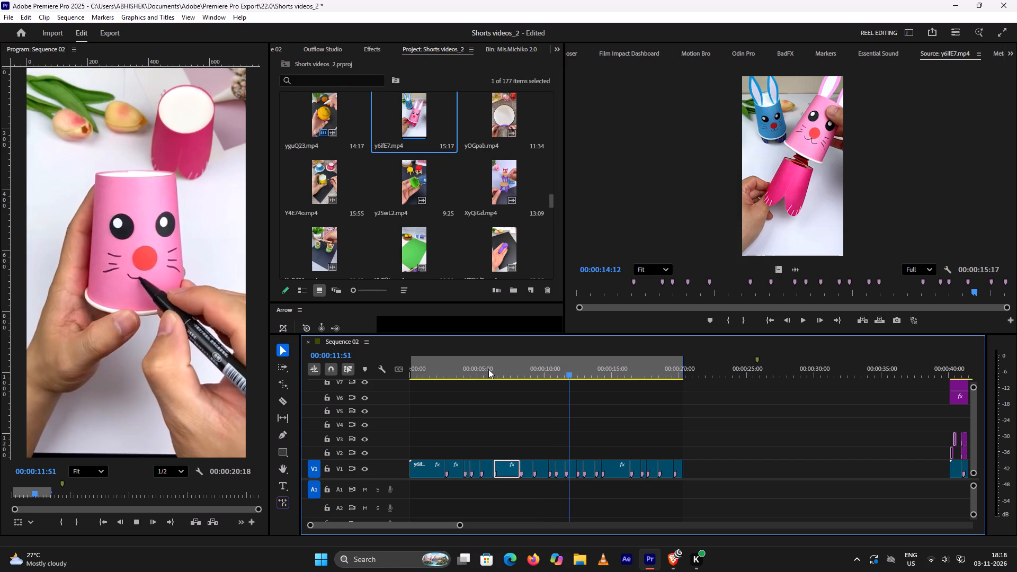
{"action": "key", "text": "space"}
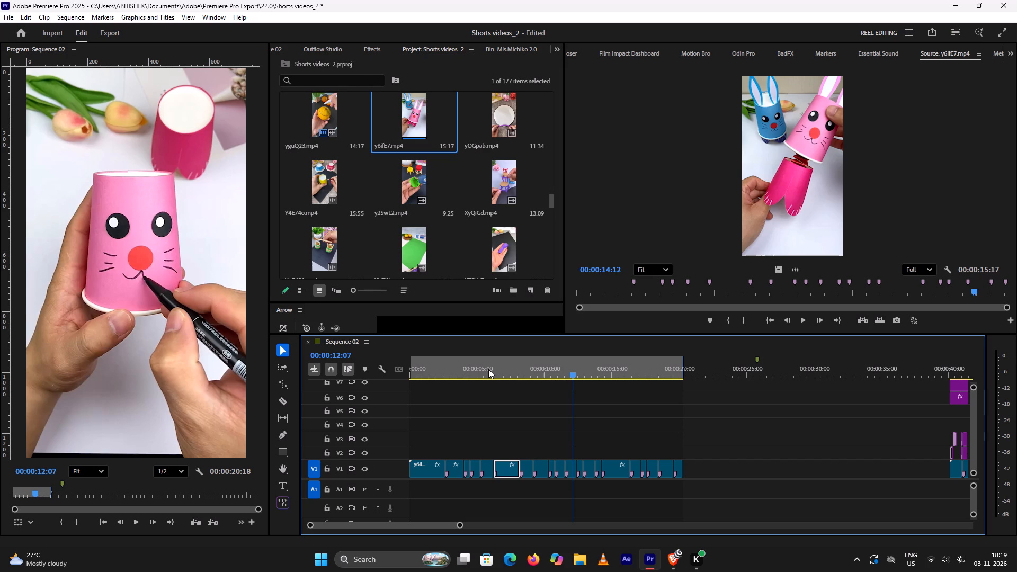
Recheck the cup-cutting clip from about 6 seconds into the white-marker shot, keeping that cutting clip selected on V1.
{"action": "left_click", "coordinate": [488, 369]}
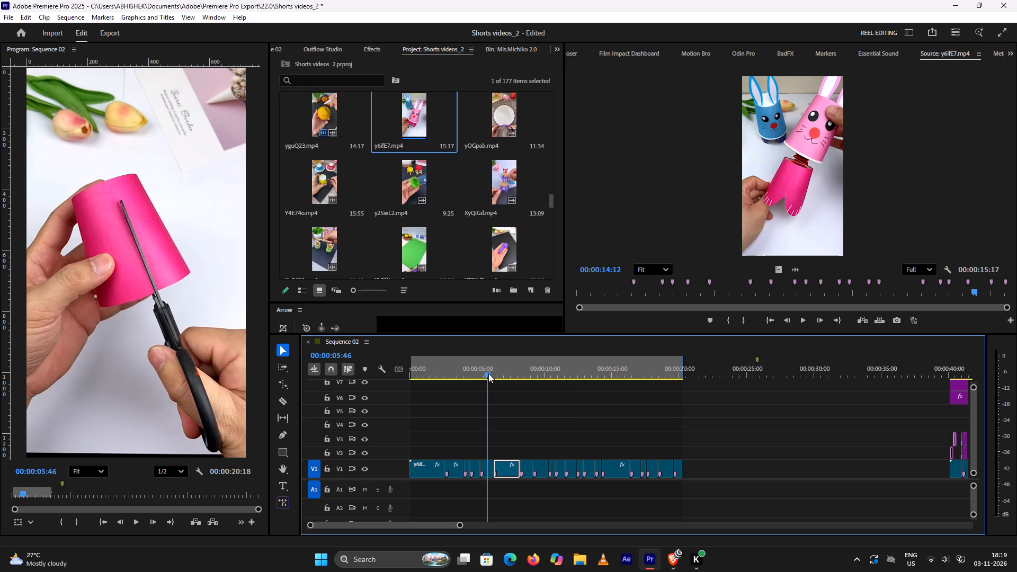
{"action": "left_click_drag", "start_coordinate": [488, 373], "coordinate": [496, 369]}
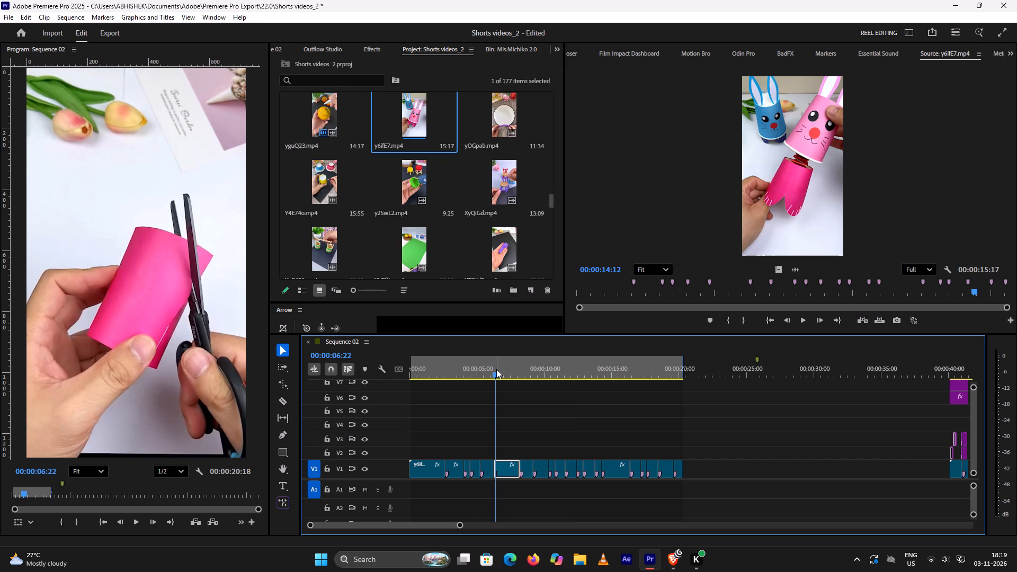
{"action": "key", "text": "space"}
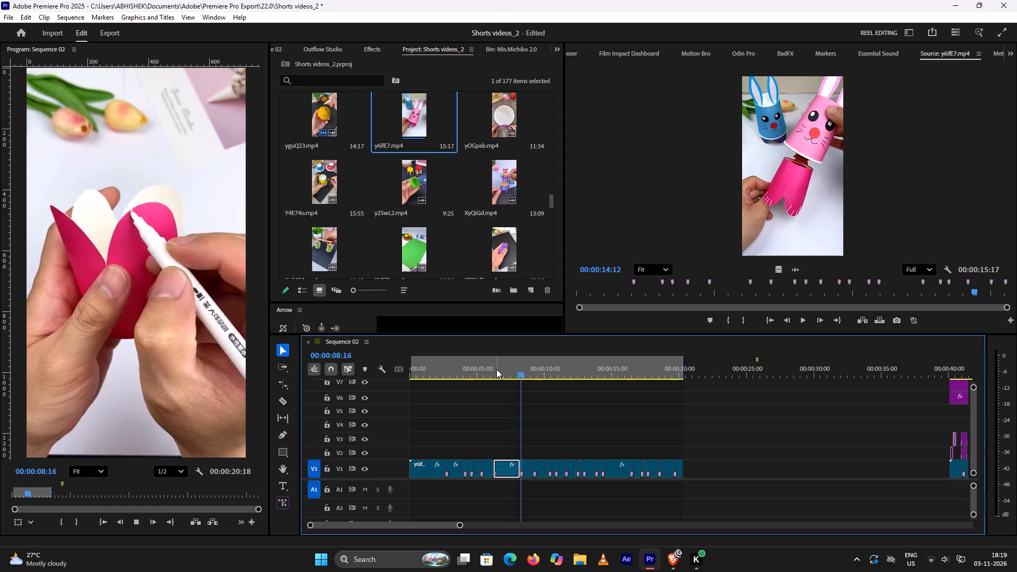
{"action": "key", "text": "space"}
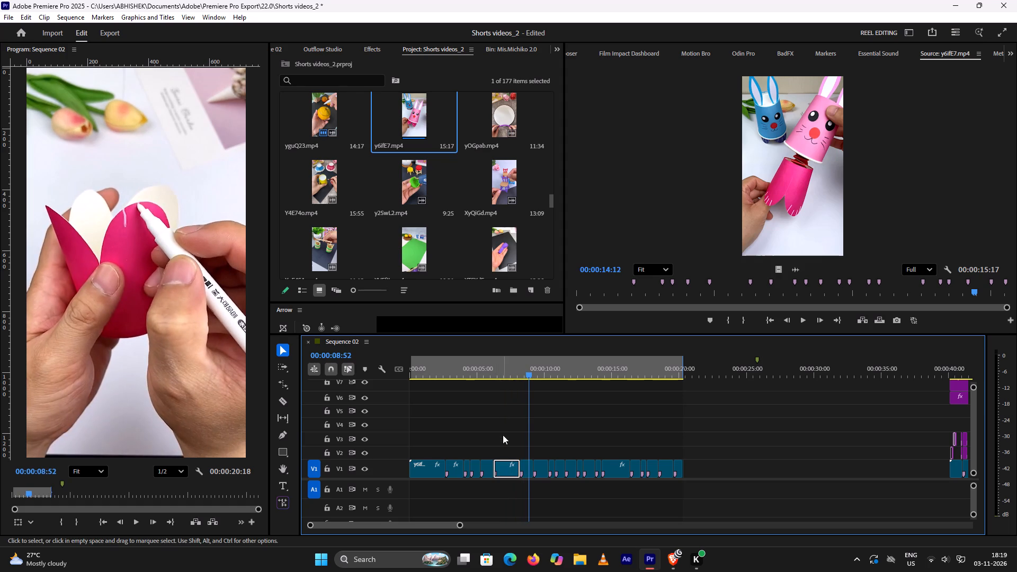
{"action": "left_click", "coordinate": [508, 473]}
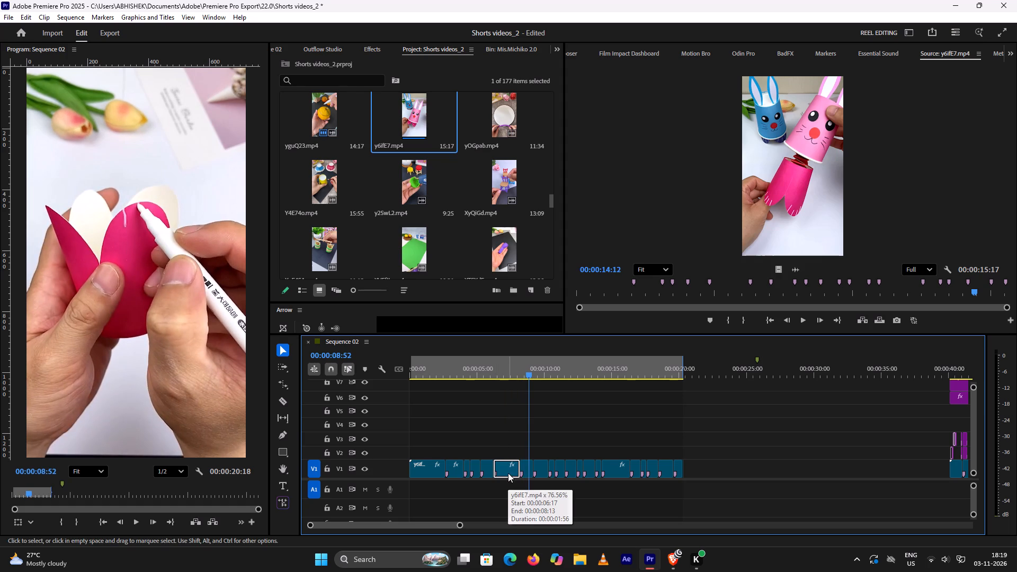
Rate-stretch the pink cup-cutting clip starting at 00:00:06:17 on V1 down to about 00:00:01:28 duration, replaying it after each adjustment.
{"action": "key", "text": "r"}
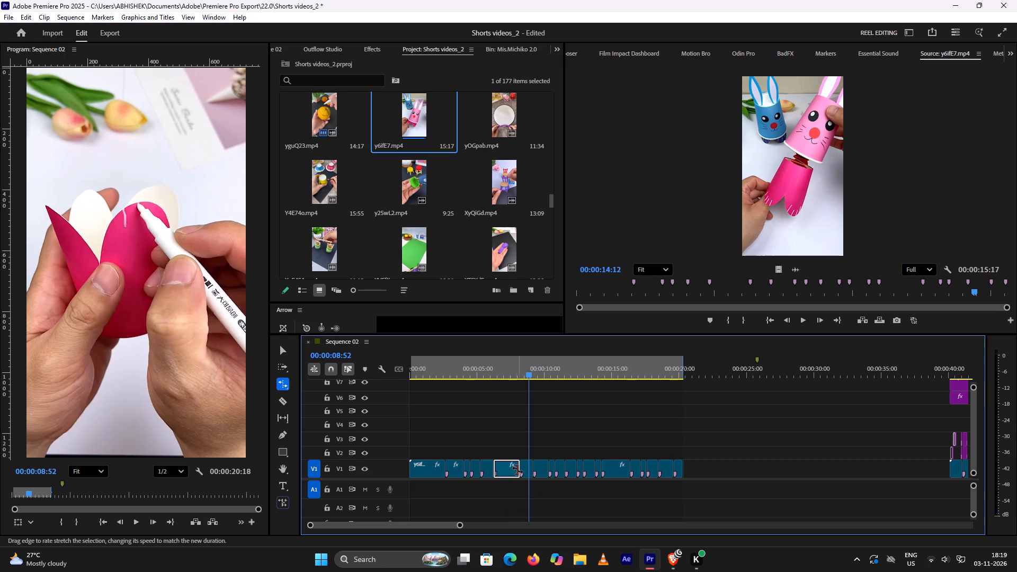
{"action": "left_click_drag", "start_coordinate": [519, 469], "coordinate": [518, 469]}
{"action": "left_click_drag", "start_coordinate": [518, 469], "coordinate": [513, 475]}
{"action": "left_click", "coordinate": [489, 369]}
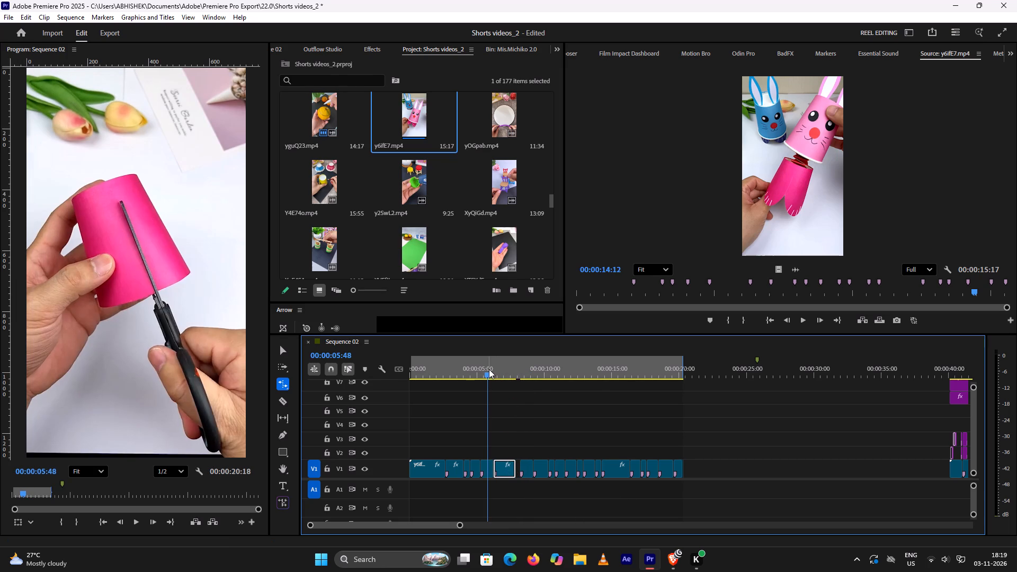
{"action": "key", "text": "space"}
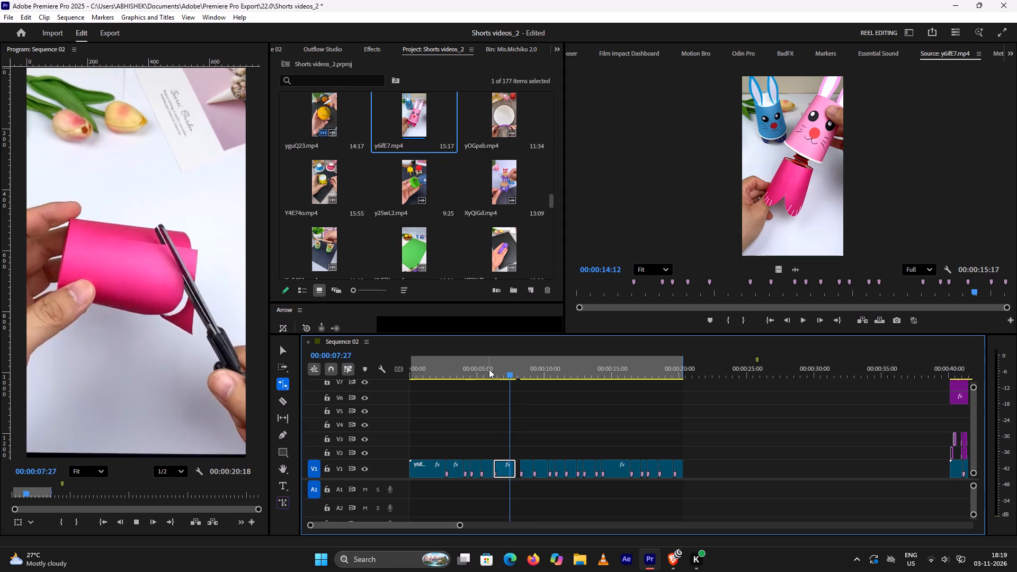
{"action": "key", "text": "space"}
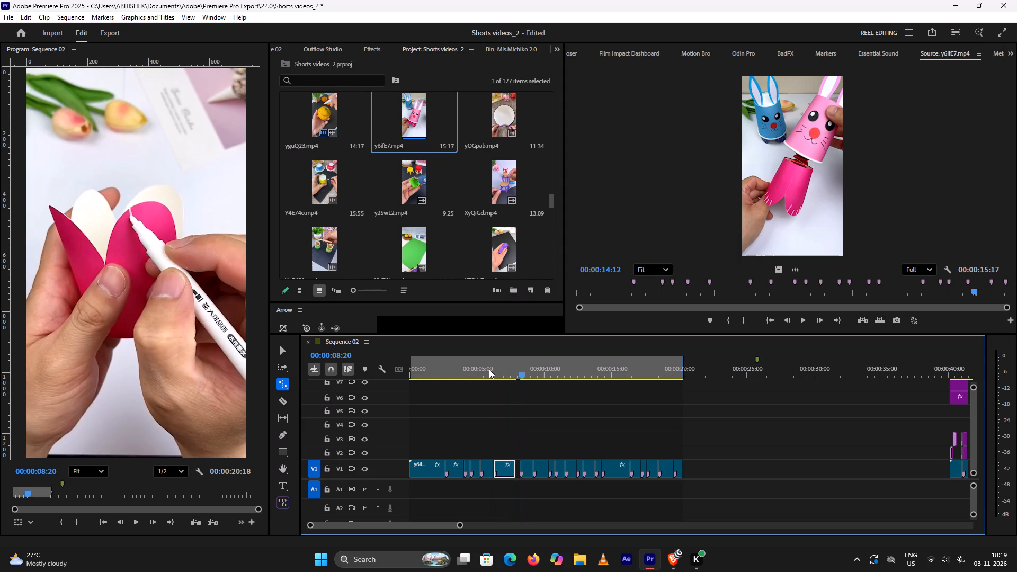
{"action": "left_click", "coordinate": [508, 471]}
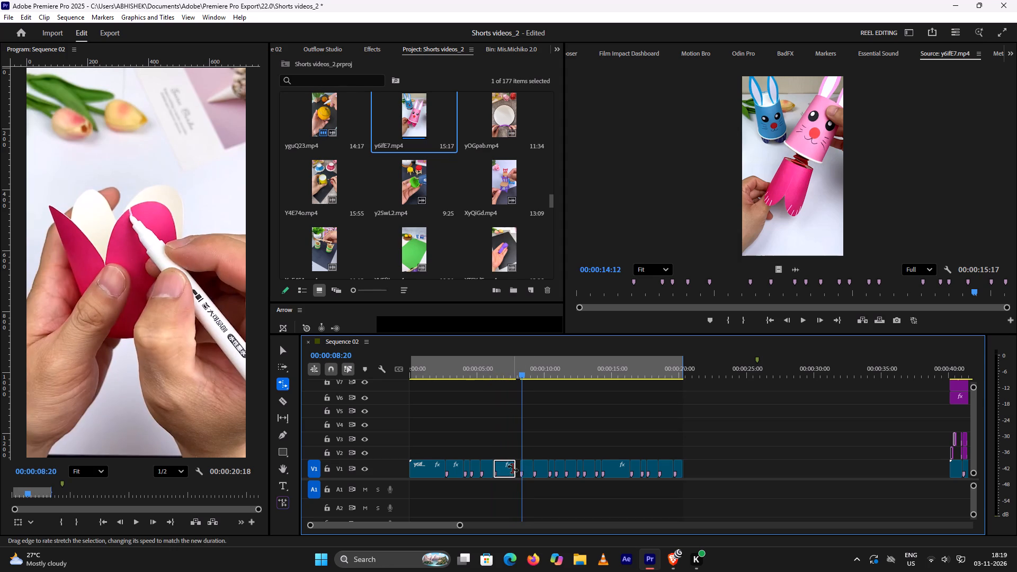
{"action": "left_click", "coordinate": [513, 468]}
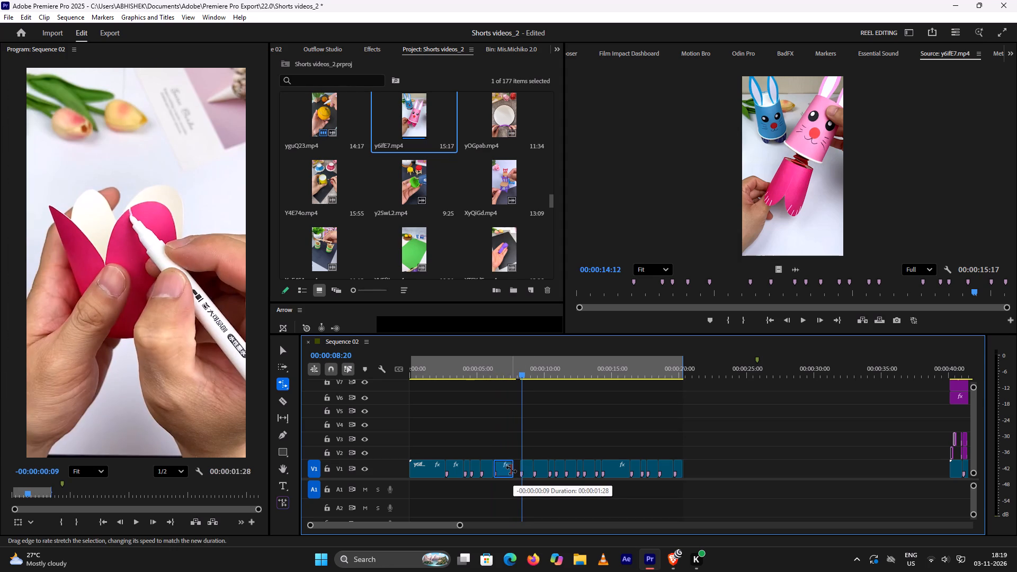
{"action": "left_click", "coordinate": [489, 371]}
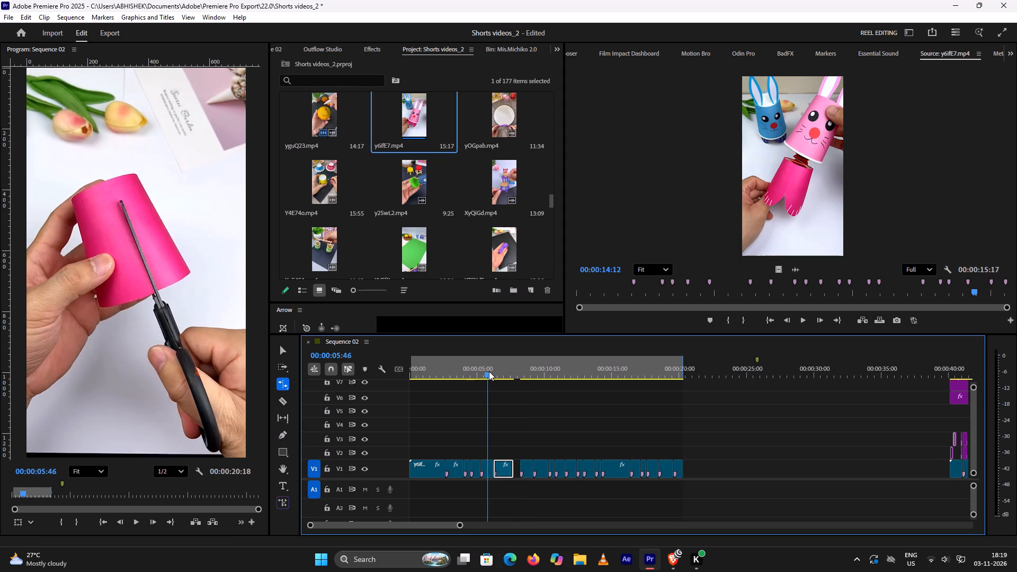
{"action": "key", "text": "space"}
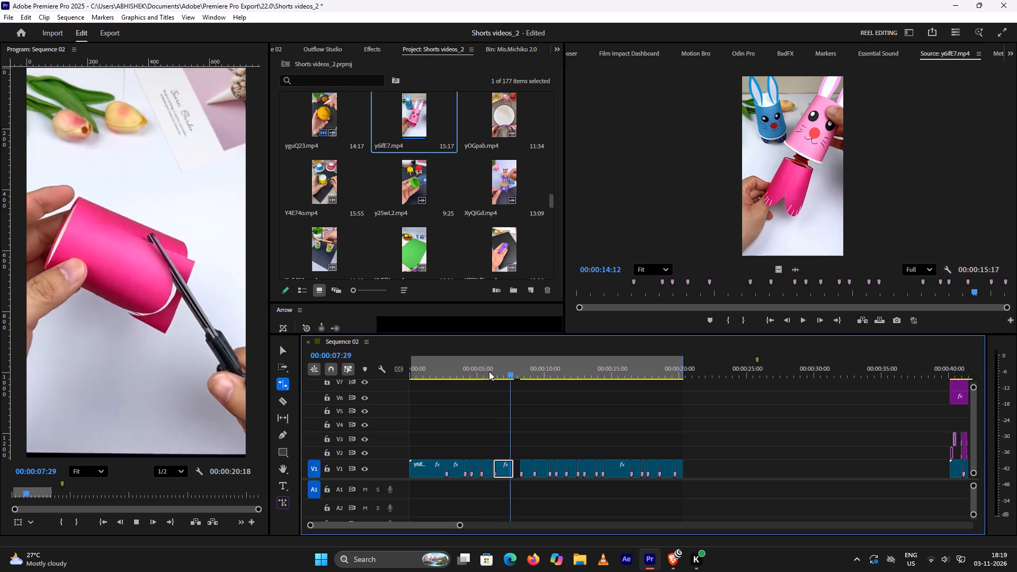
{"action": "key", "text": "space"}
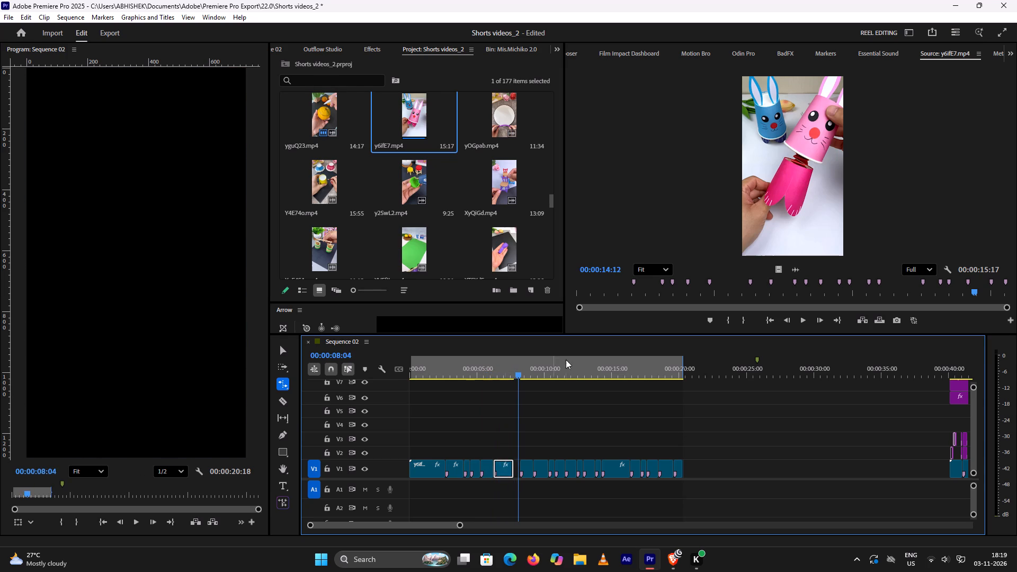
Rate-stretch the red paper-strip folding clip on V1 shorter from its end so it finishes just before 16 seconds, and play it to check pacing.
{"action": "left_click", "coordinate": [603, 374]}
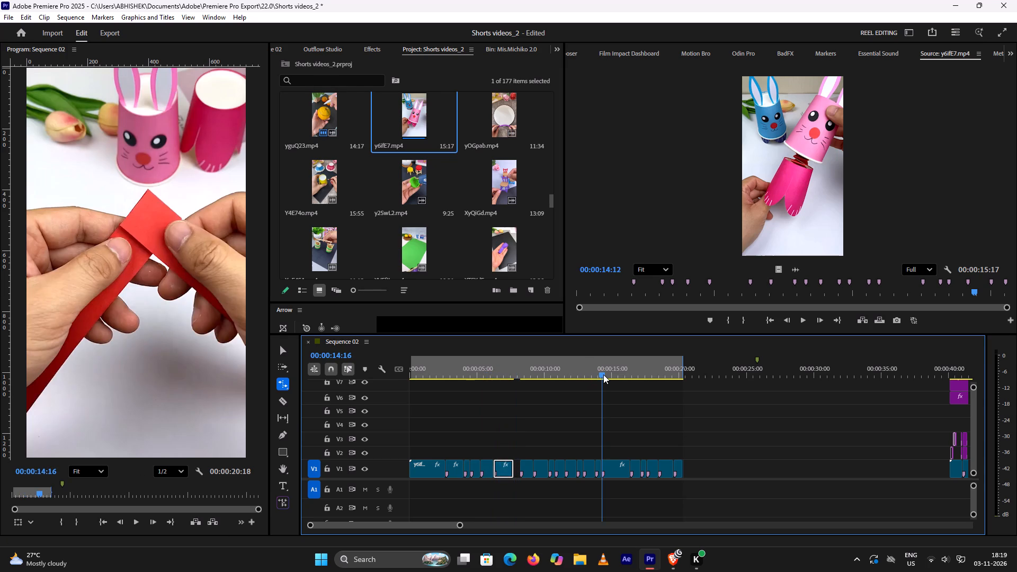
{"action": "key", "text": "space"}
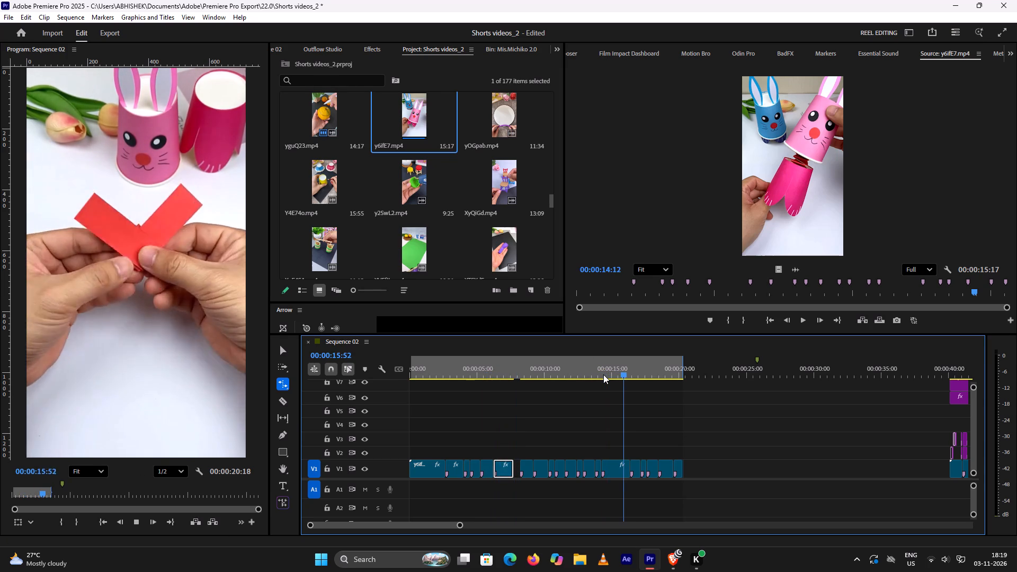
{"action": "key", "text": "space"}
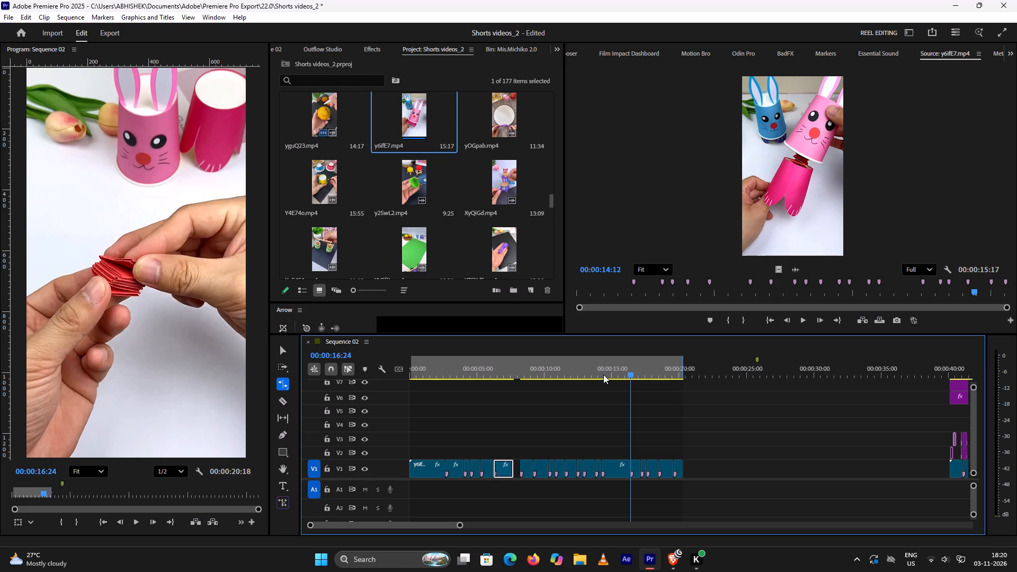
{"action": "left_click_drag", "start_coordinate": [629, 374], "coordinate": [648, 371]}
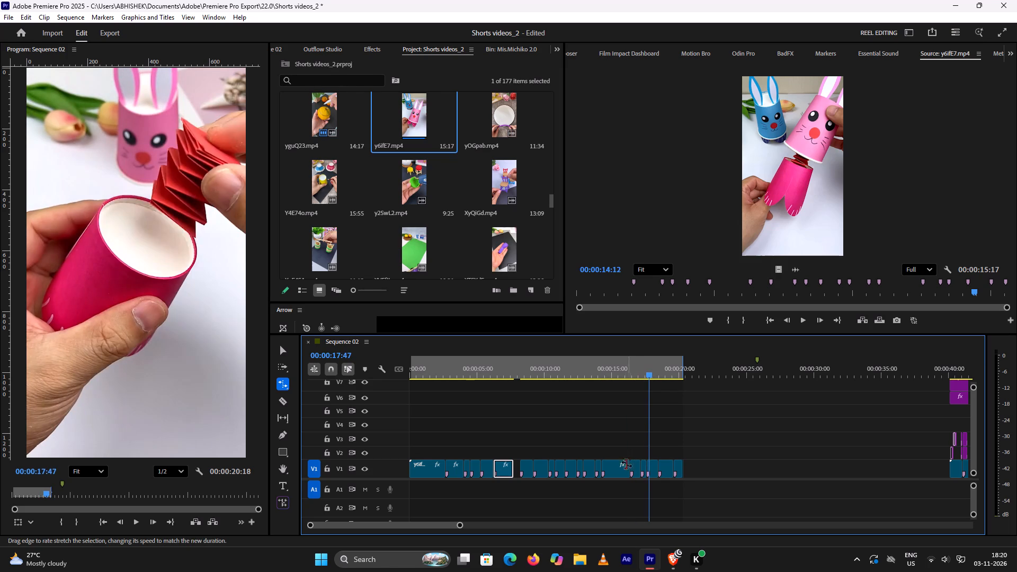
{"action": "left_click", "coordinate": [620, 470]}
{"action": "left_click_drag", "start_coordinate": [628, 468], "coordinate": [628, 468]}
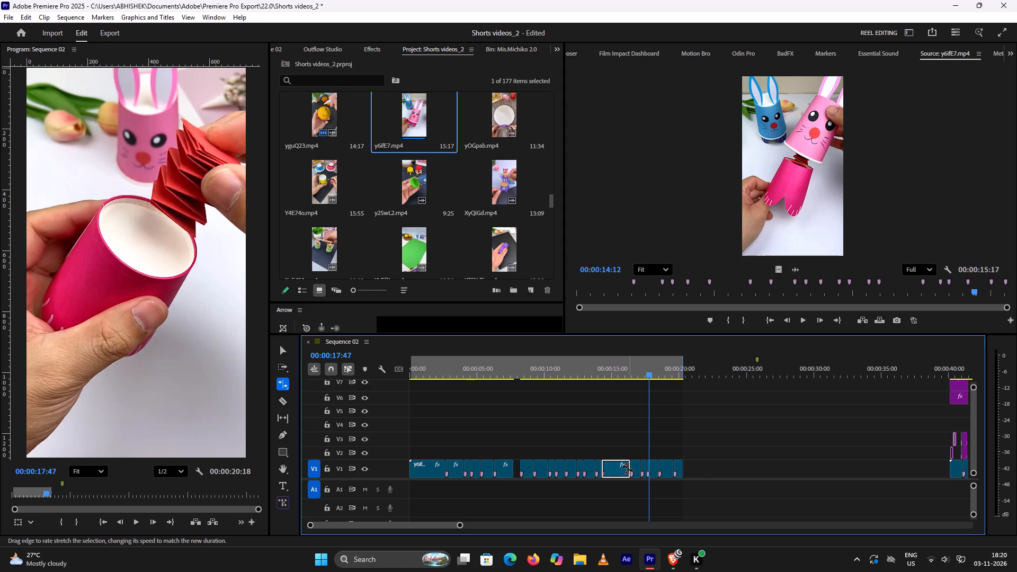
{"action": "left_click_drag", "start_coordinate": [628, 468], "coordinate": [620, 473]}
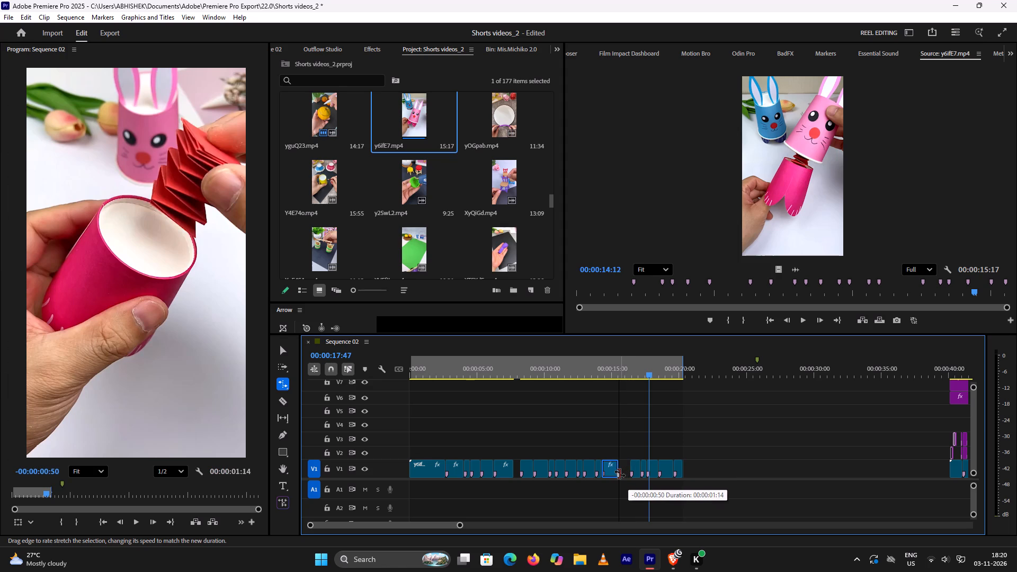
{"action": "left_click_drag", "start_coordinate": [620, 473], "coordinate": [622, 473]}
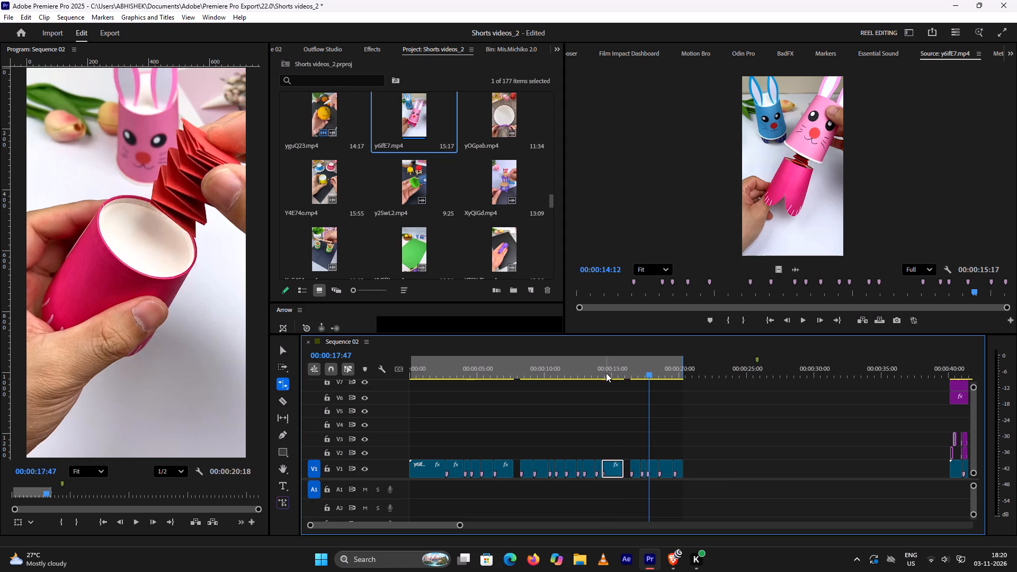
{"action": "left_click", "coordinate": [602, 371]}
{"action": "key", "text": "space"}
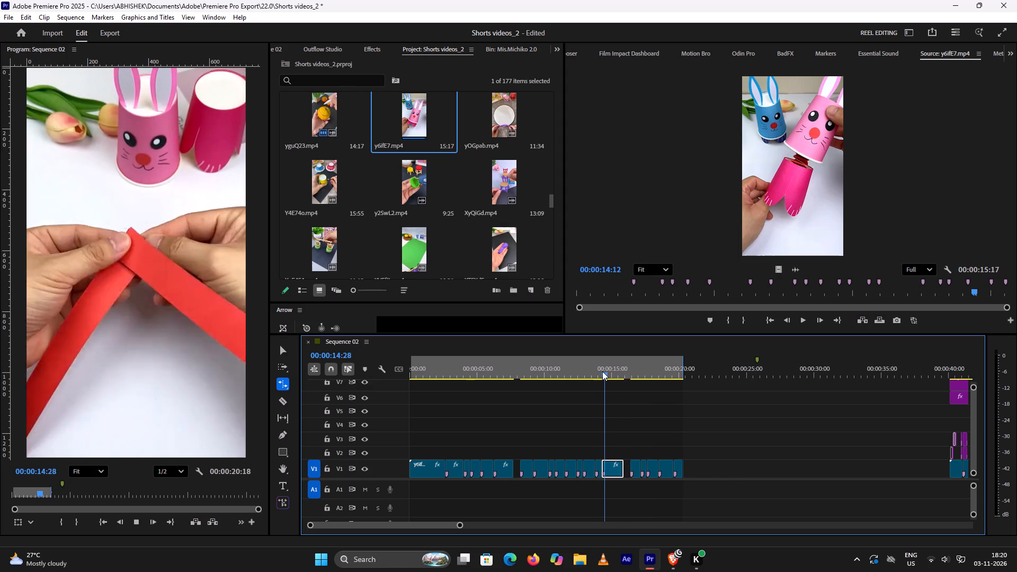
{"action": "key", "text": "space"}
{"action": "key", "text": "space"}
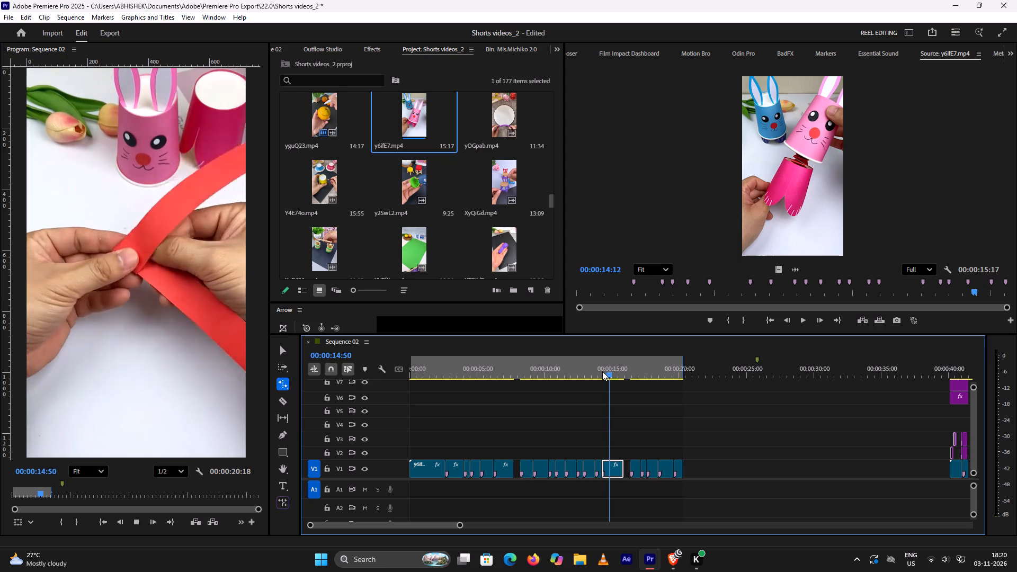
{"action": "key", "text": "space"}
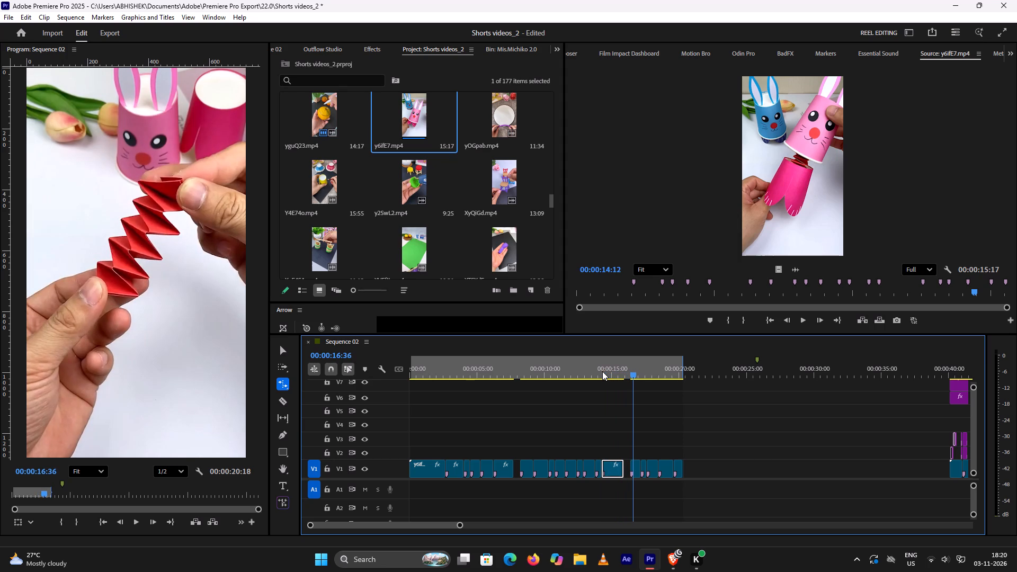
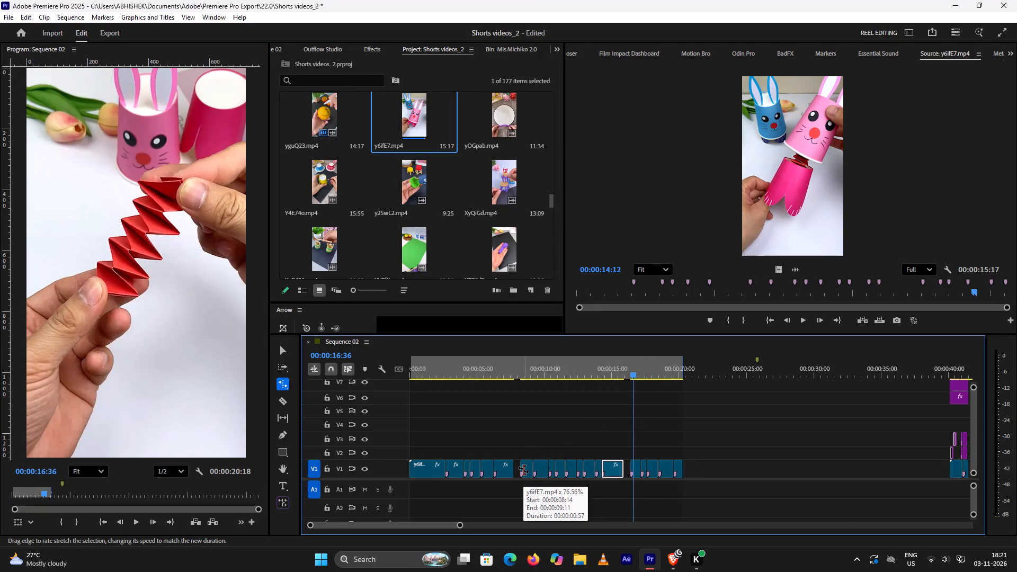
Close the two gaps on V1 left by the rate-stretched clips, after the cup-cutting clip and after the red paper-strip folding clip.
{"action": "key", "text": "v"}
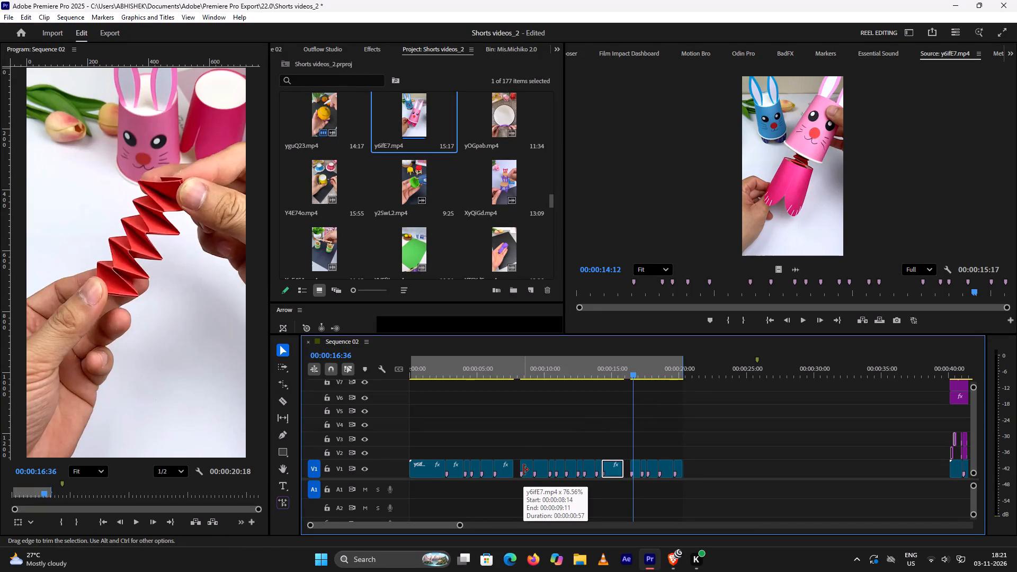
{"action": "left_click", "coordinate": [516, 470]}
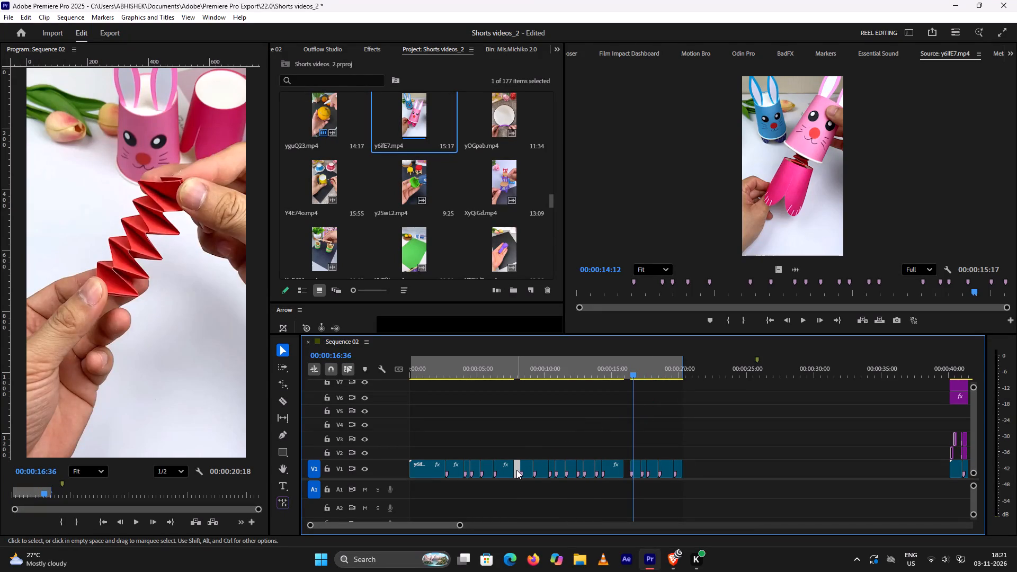
{"action": "key", "text": "Delete"}
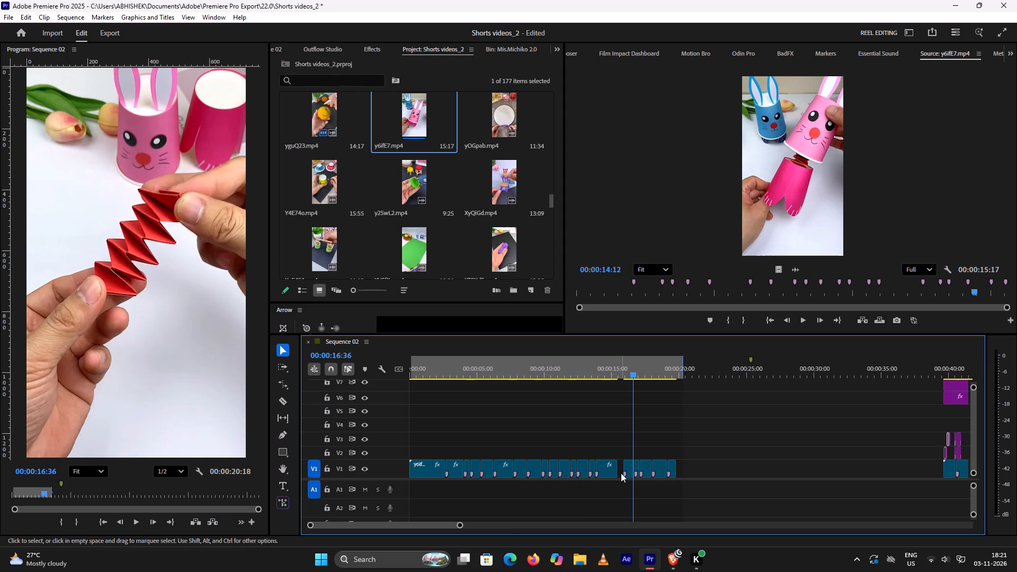
{"action": "left_click", "coordinate": [621, 473]}
{"action": "key", "text": "Delete"}
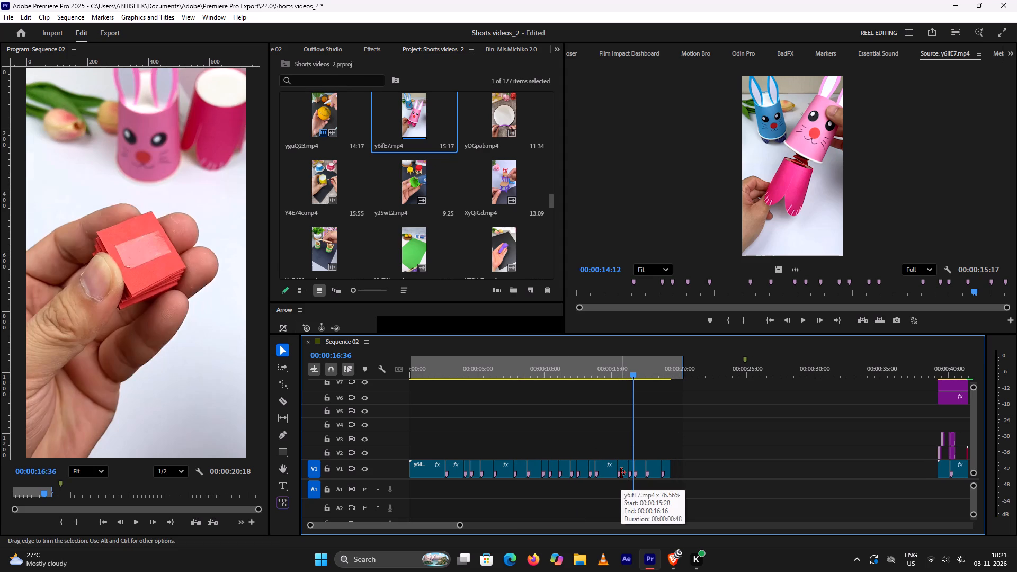
Review the tightened edit backwards from the red paper-strip scene near 16 seconds to the start of Sequence 02.
{"action": "left_click_drag", "start_coordinate": [631, 376], "coordinate": [623, 379]}
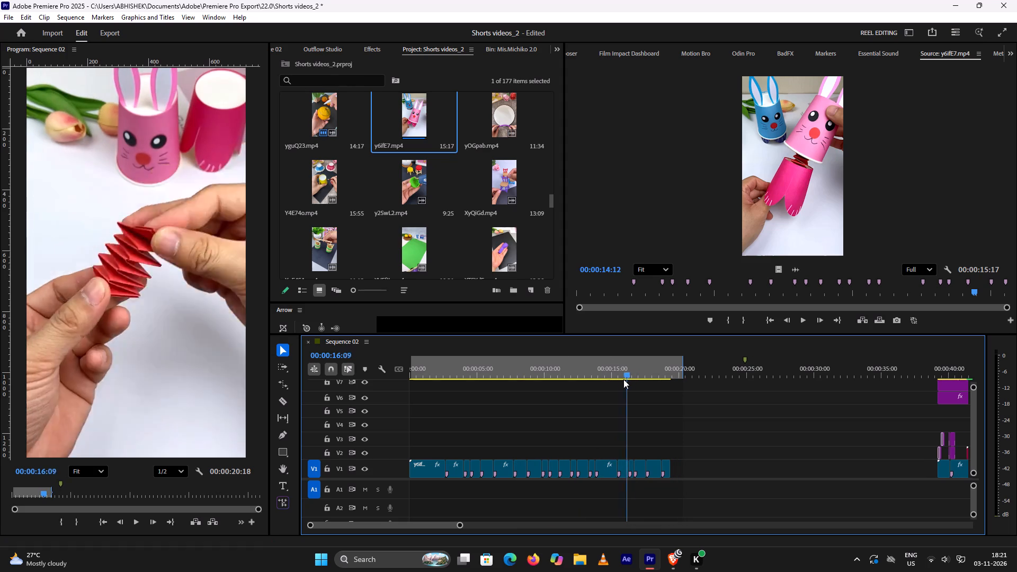
{"action": "left_click_drag", "start_coordinate": [623, 379], "coordinate": [596, 393]}
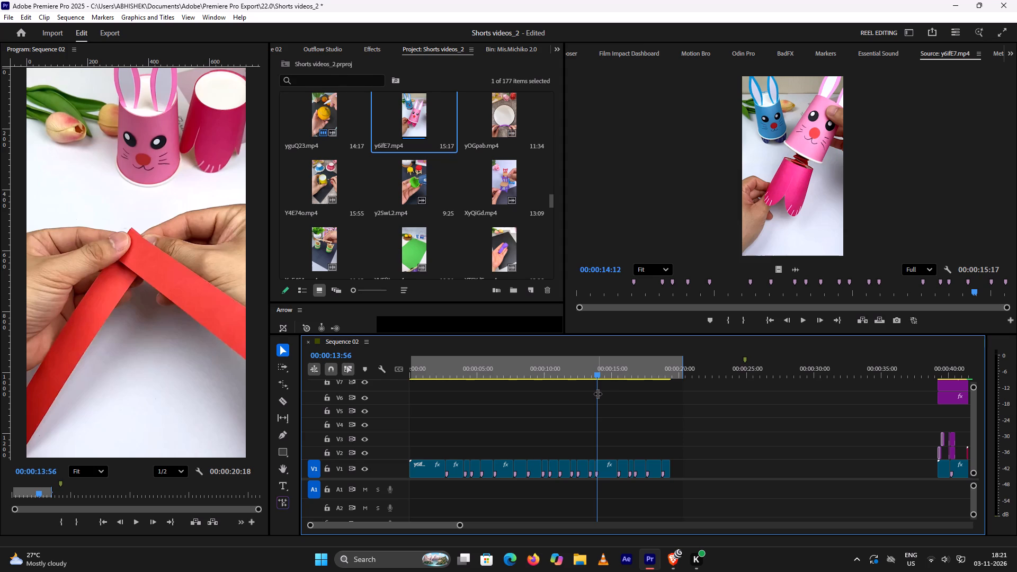
{"action": "left_click_drag", "start_coordinate": [594, 375], "coordinate": [564, 379]}
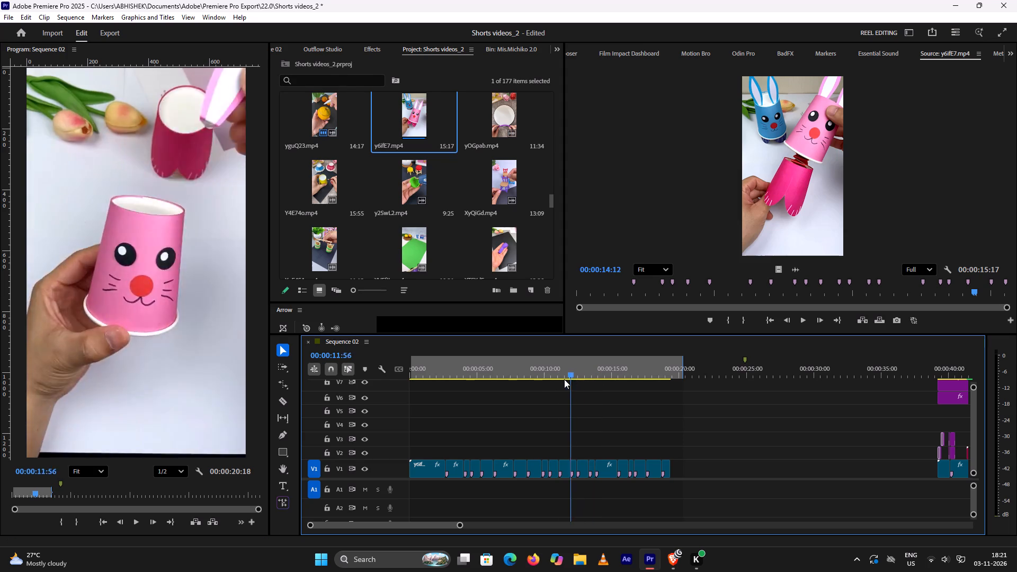
{"action": "left_click_drag", "start_coordinate": [564, 379], "coordinate": [534, 389]}
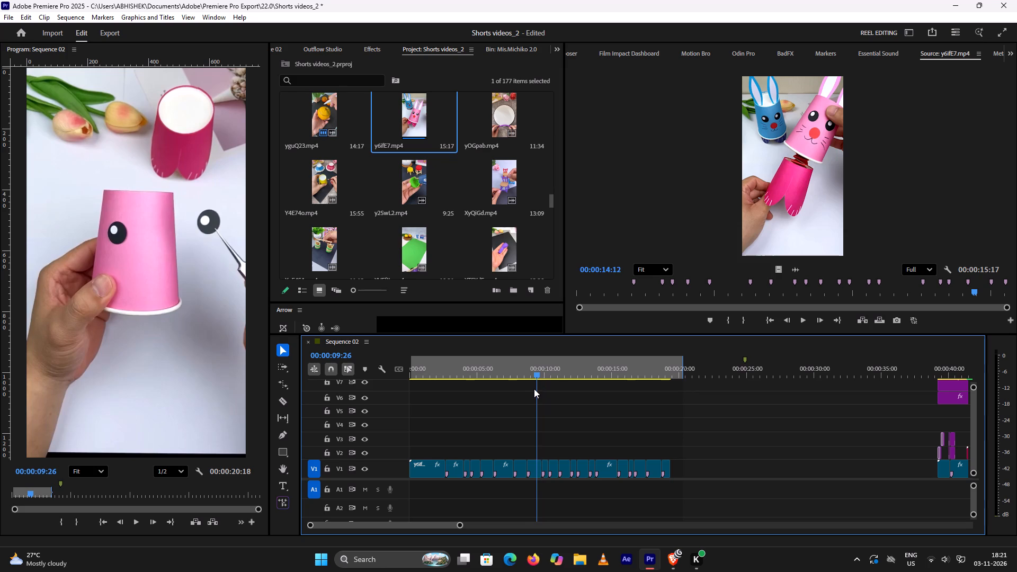
{"action": "left_click_drag", "start_coordinate": [534, 389], "coordinate": [513, 404]}
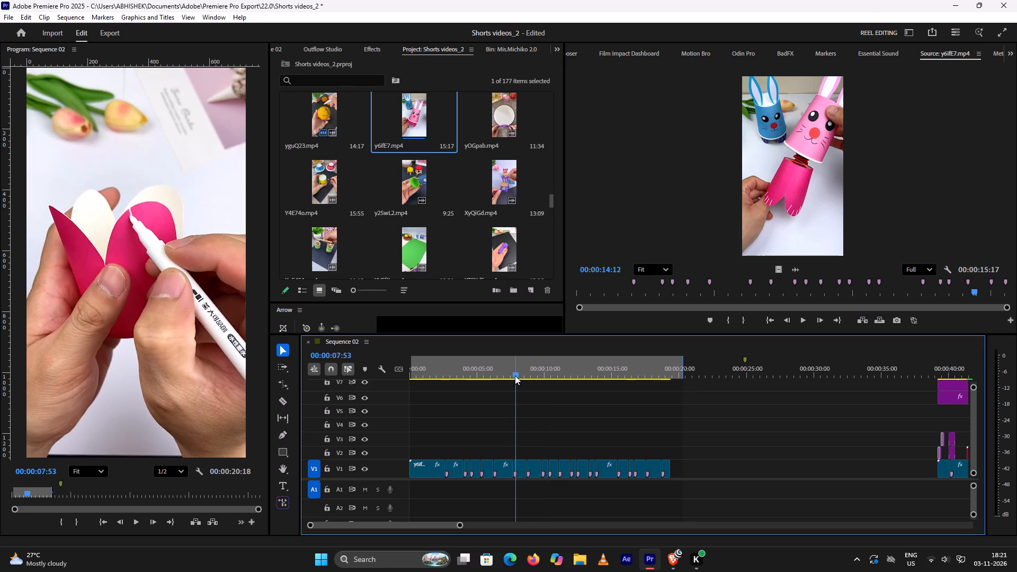
{"action": "left_click_drag", "start_coordinate": [515, 376], "coordinate": [494, 389]}
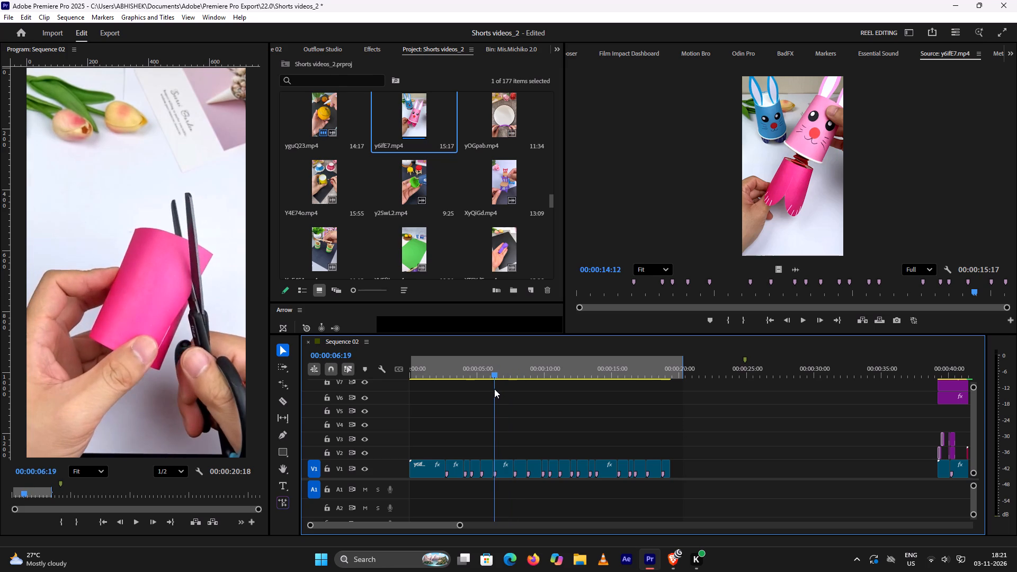
{"action": "left_click_drag", "start_coordinate": [494, 389], "coordinate": [413, 391]}
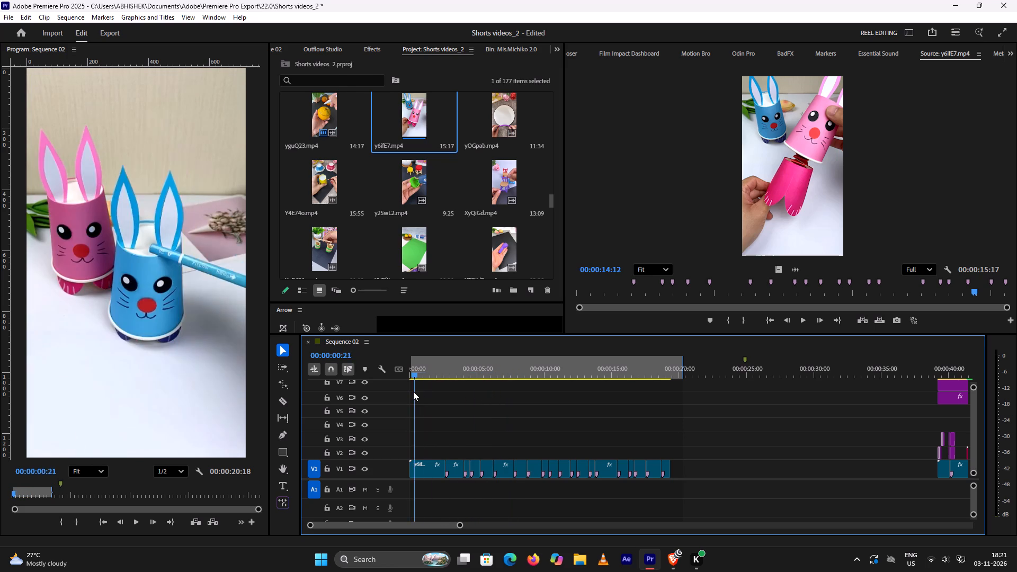
{"action": "left_click_drag", "start_coordinate": [413, 391], "coordinate": [409, 392]}
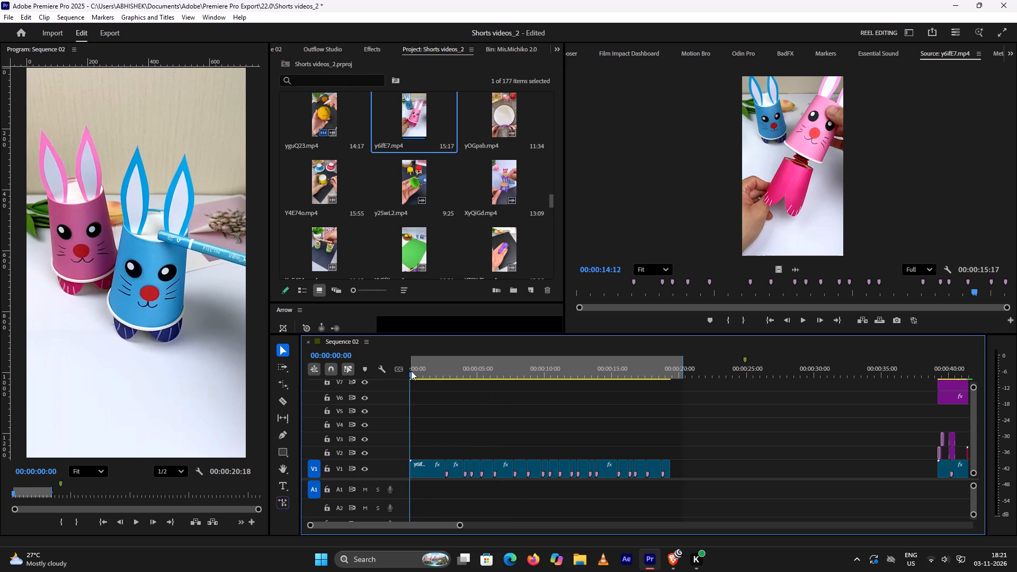
Select the opening rabbit clip on V1 and examine the scenes from the start through the cup cutting between 4 and 5.5 seconds.
{"action": "left_click", "coordinate": [437, 466]}
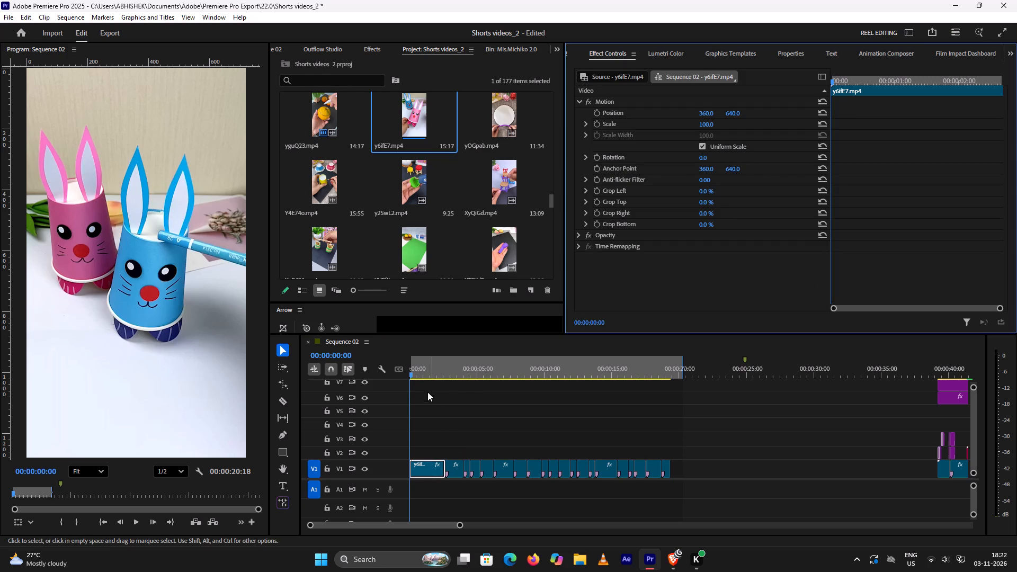
{"action": "left_click_drag", "start_coordinate": [412, 373], "coordinate": [439, 373]}
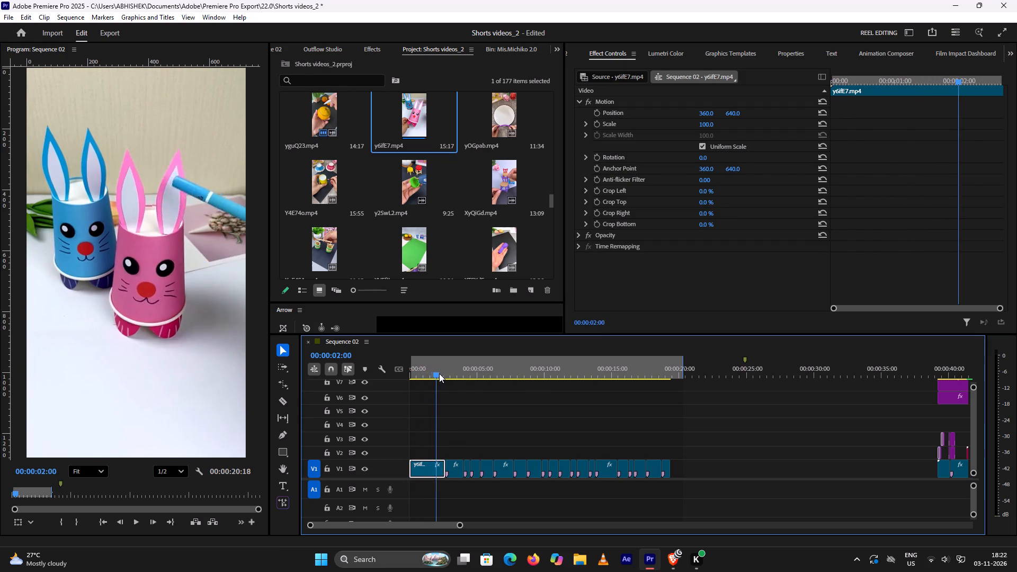
{"action": "left_click_drag", "start_coordinate": [439, 373], "coordinate": [459, 370]}
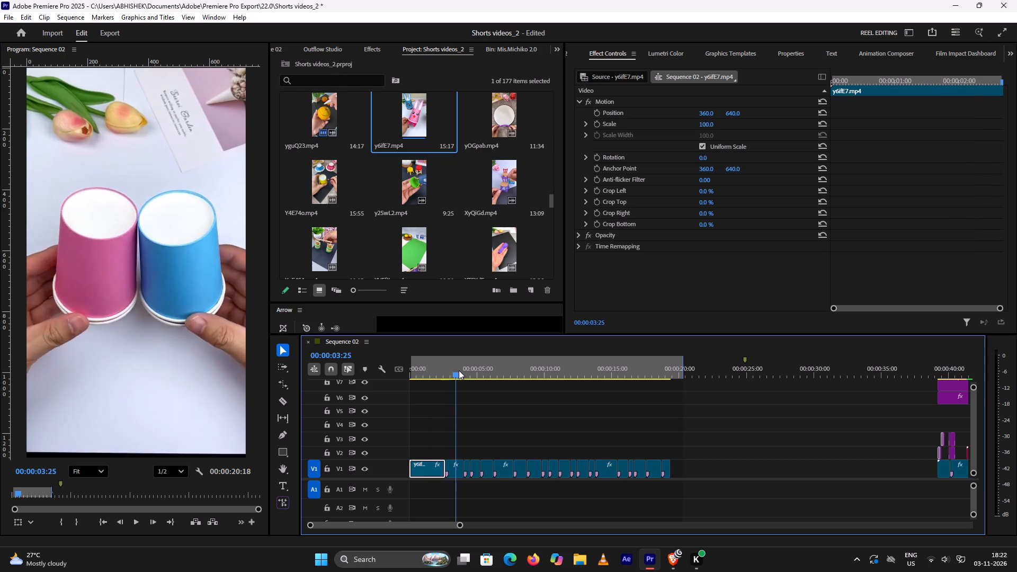
{"action": "left_click_drag", "start_coordinate": [459, 370], "coordinate": [466, 369]}
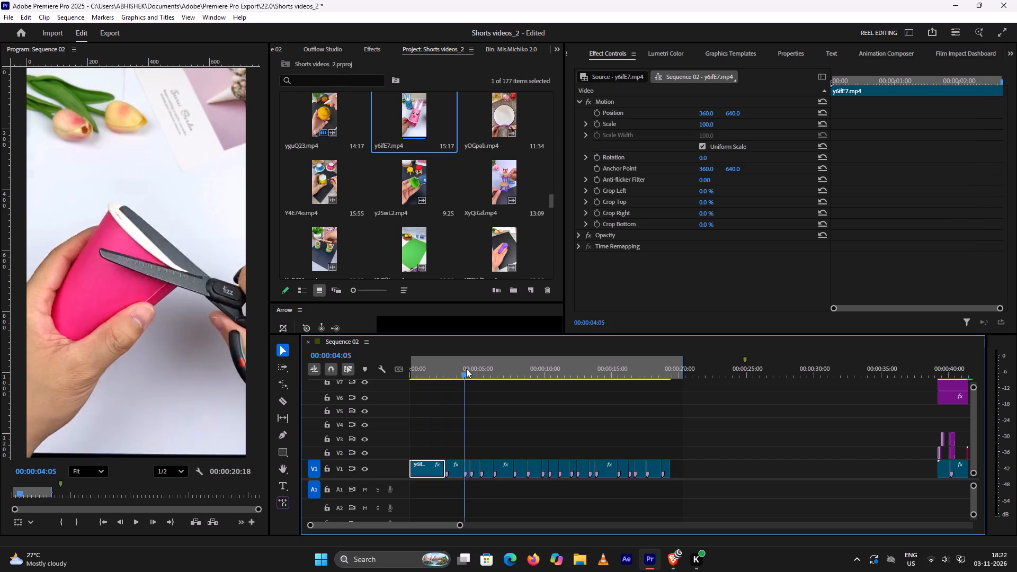
{"action": "left_click_drag", "start_coordinate": [466, 369], "coordinate": [465, 372]}
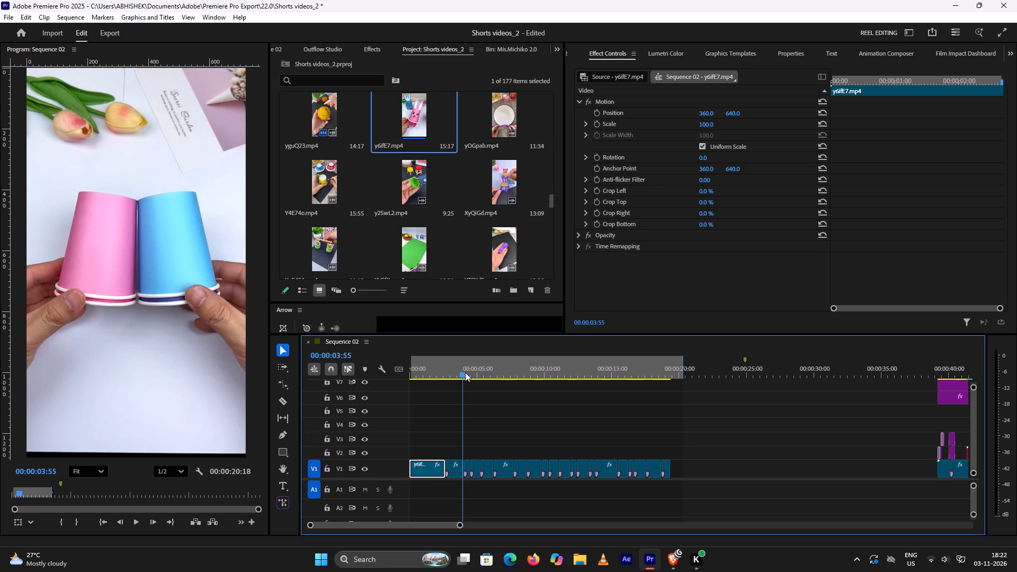
{"action": "left_click_drag", "start_coordinate": [465, 372], "coordinate": [470, 371]}
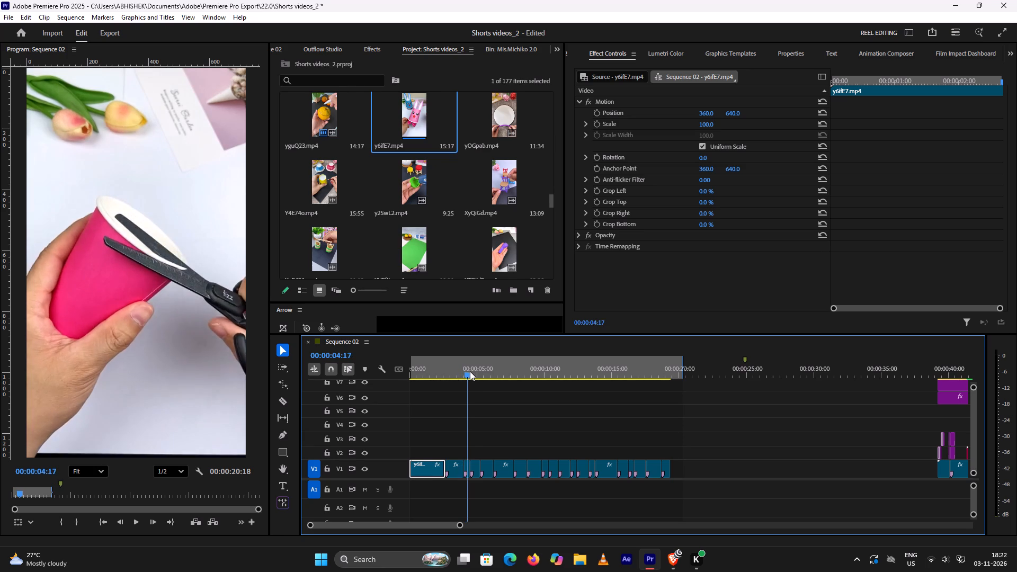
{"action": "left_click_drag", "start_coordinate": [470, 371], "coordinate": [472, 375]}
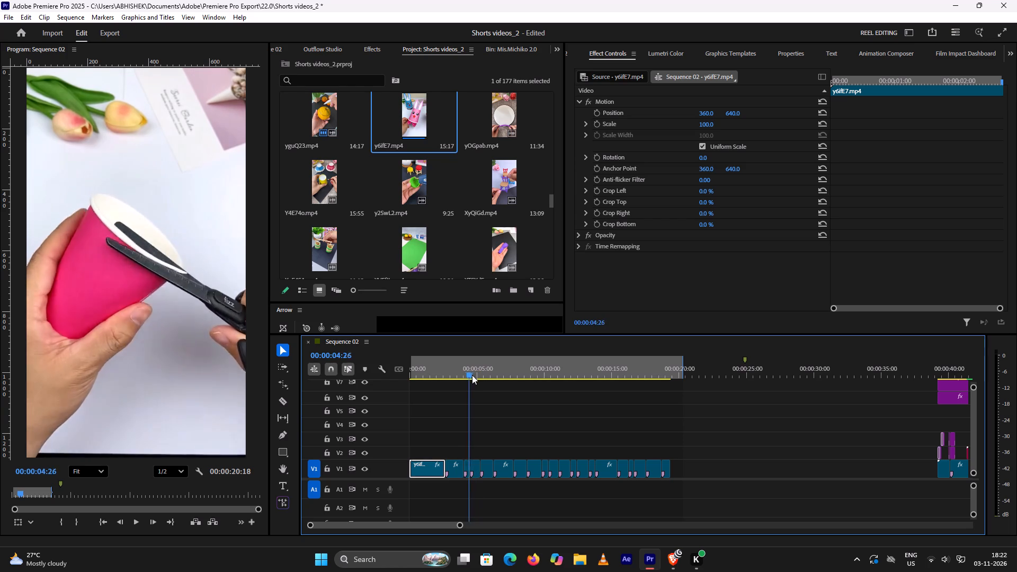
{"action": "left_click_drag", "start_coordinate": [472, 375], "coordinate": [468, 378]}
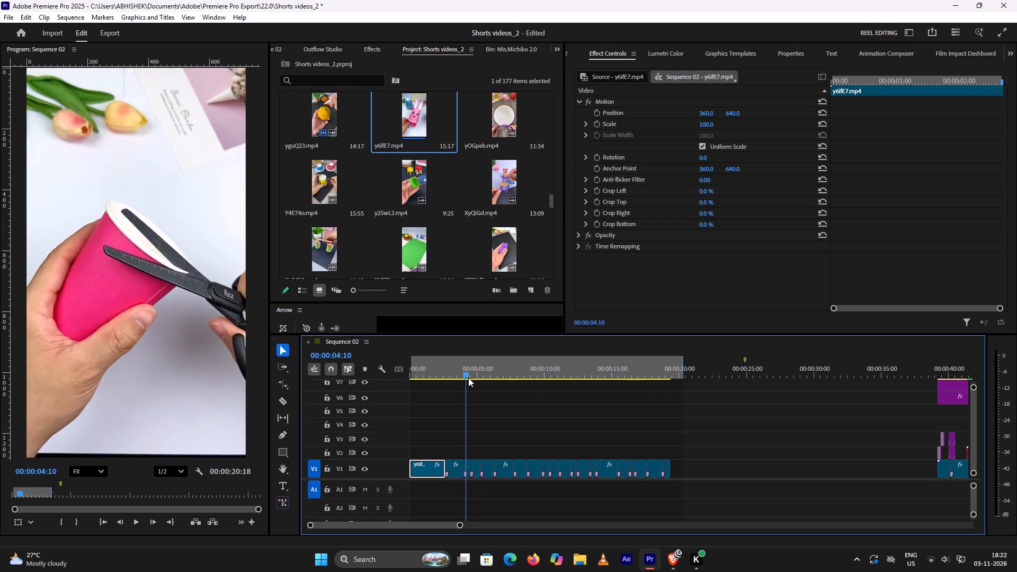
{"action": "left_click_drag", "start_coordinate": [468, 378], "coordinate": [475, 379]}
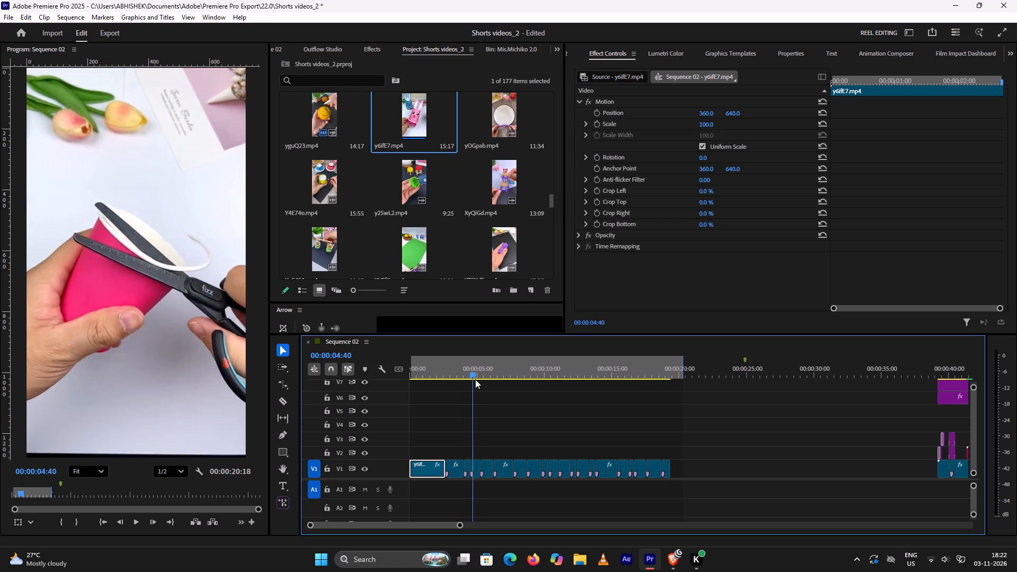
{"action": "left_click_drag", "start_coordinate": [475, 379], "coordinate": [487, 378]}
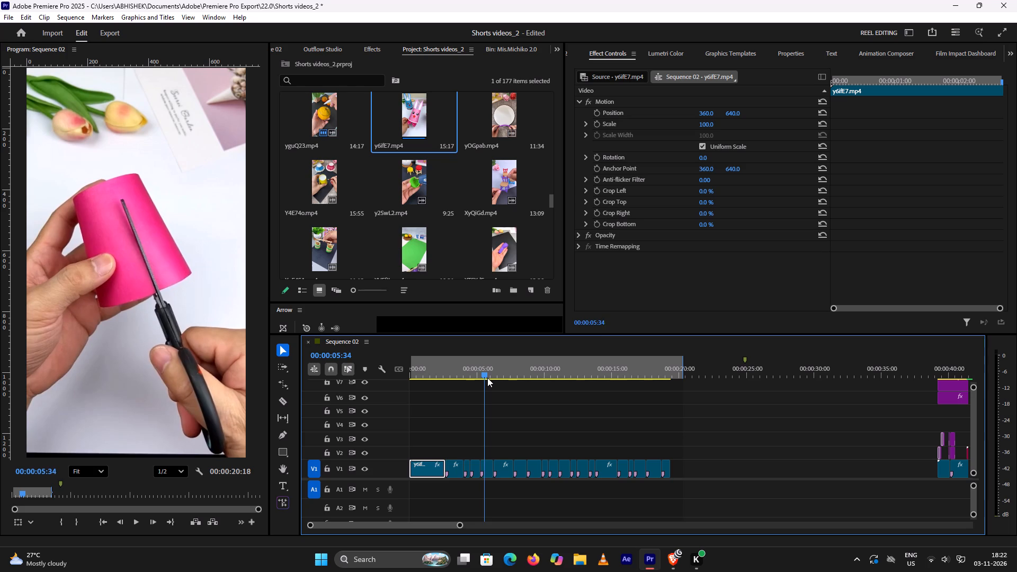
{"action": "left_click_drag", "start_coordinate": [487, 378], "coordinate": [488, 378]}
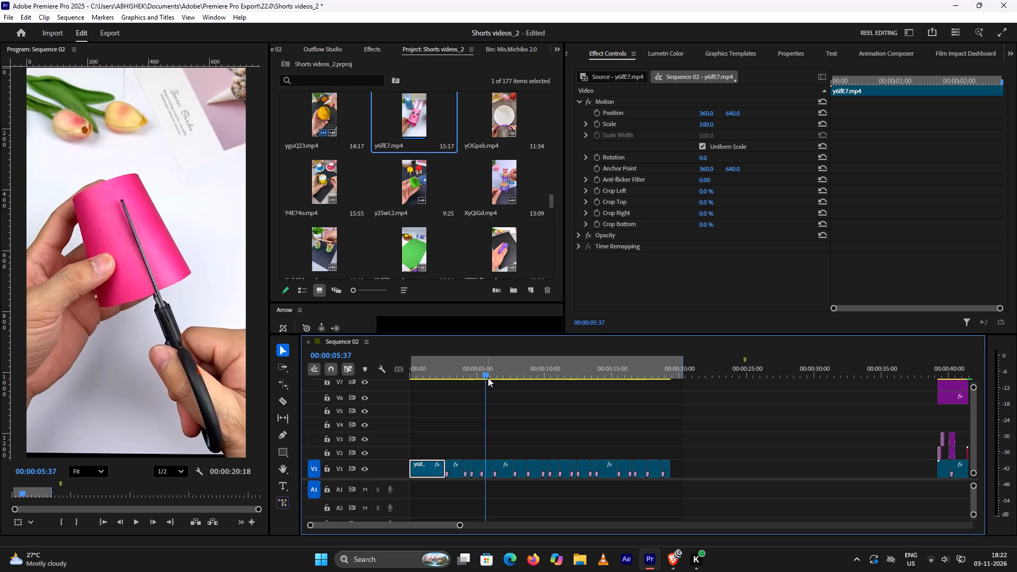
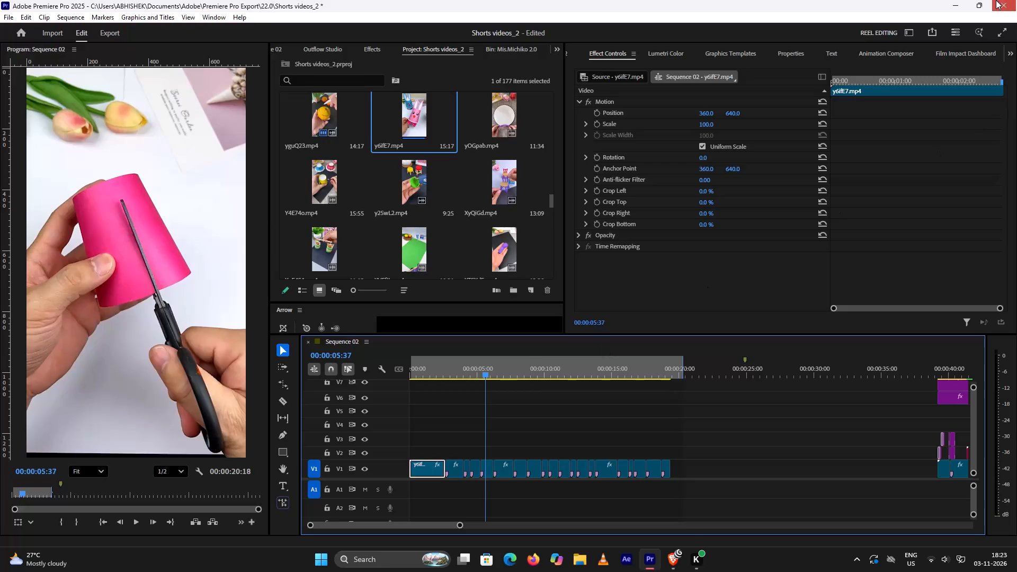
Close Premiere Pro, saving the changes to the Shorts videos_2.prproj project.
{"action": "left_click", "coordinate": [1006, 5]}
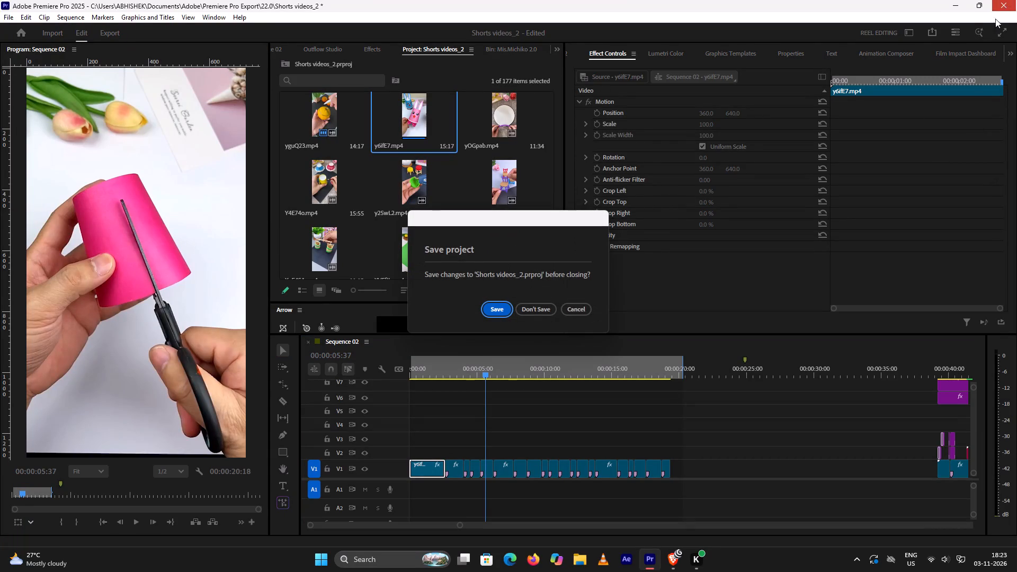
{"action": "left_click", "coordinate": [494, 310]}
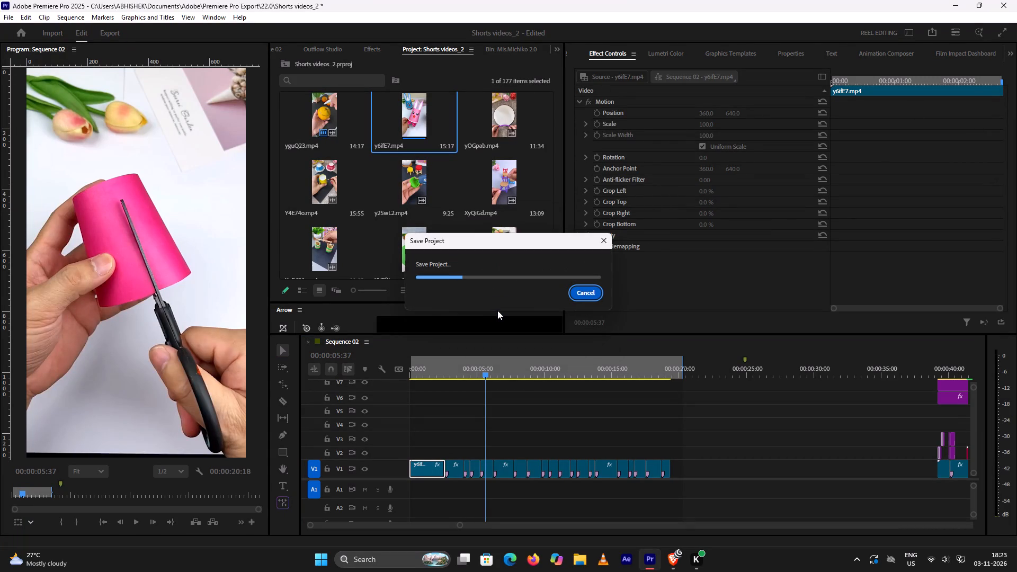